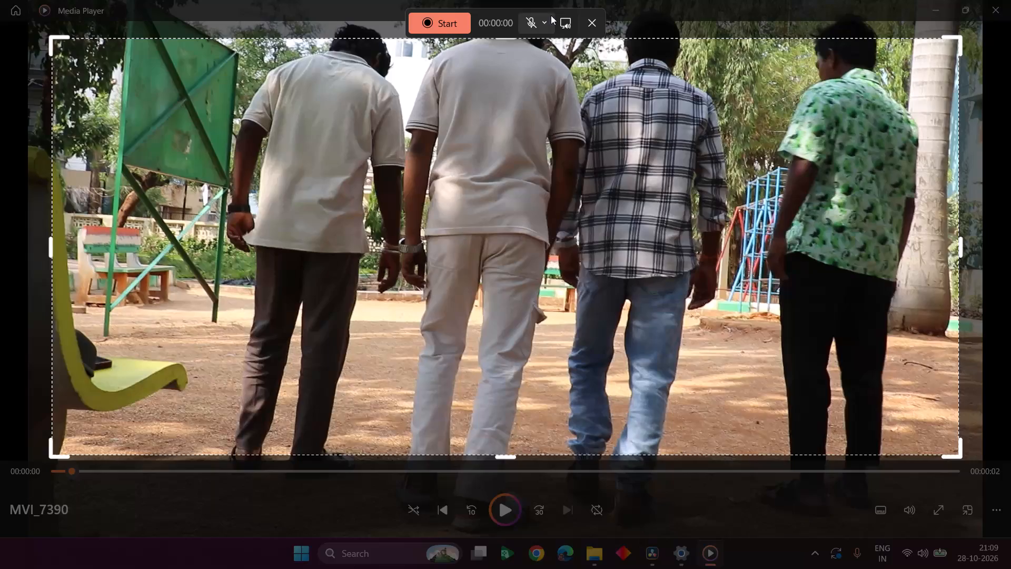
Cancel the screen recording, capture a screenshot of the paused MVI_7390 video frame instead, and open the capture in Snipping Tool.
left_click(593, 25)
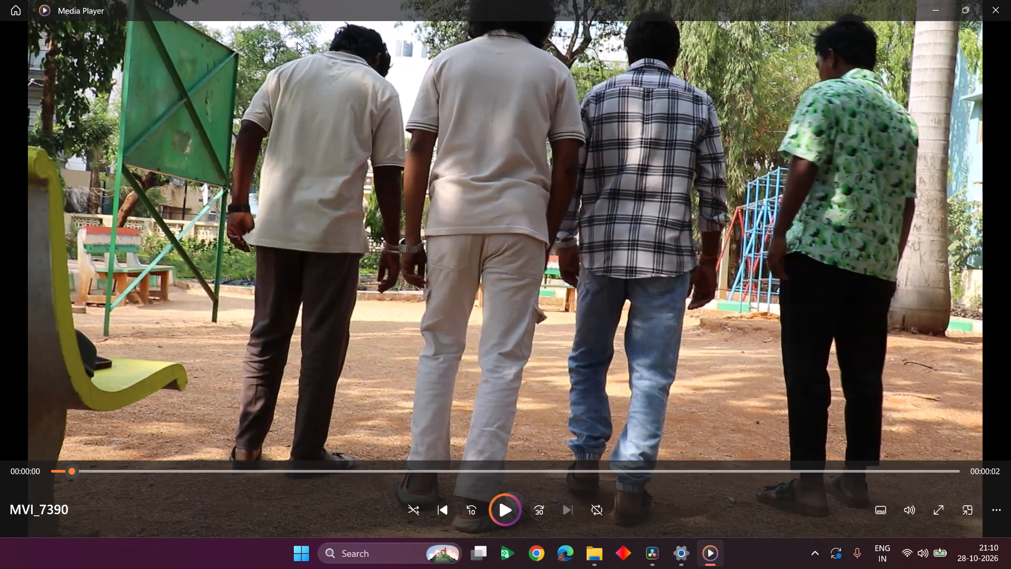
key("Print")
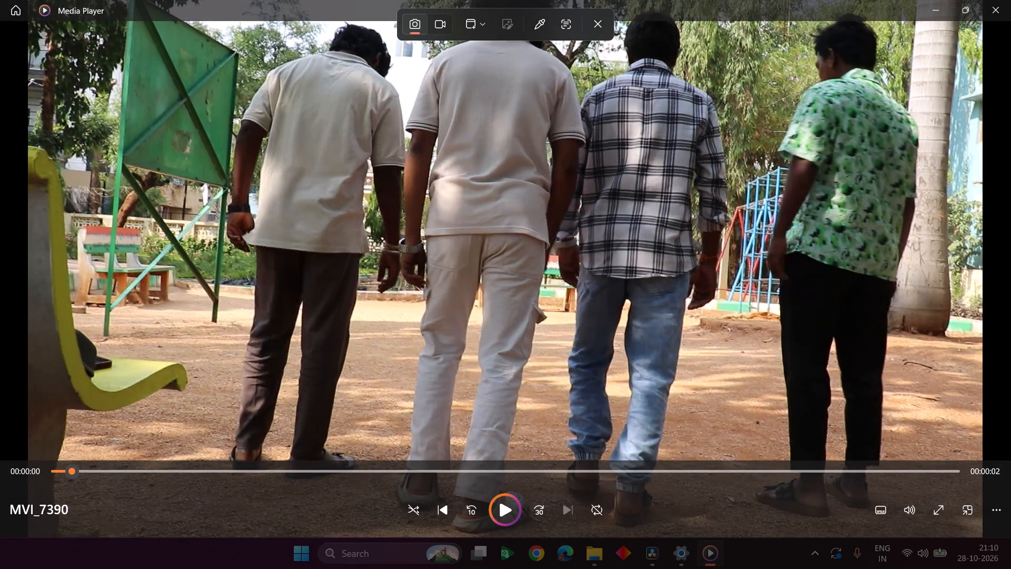
left_click_drag(39, 30, 507, 113)
right_click(507, 113)
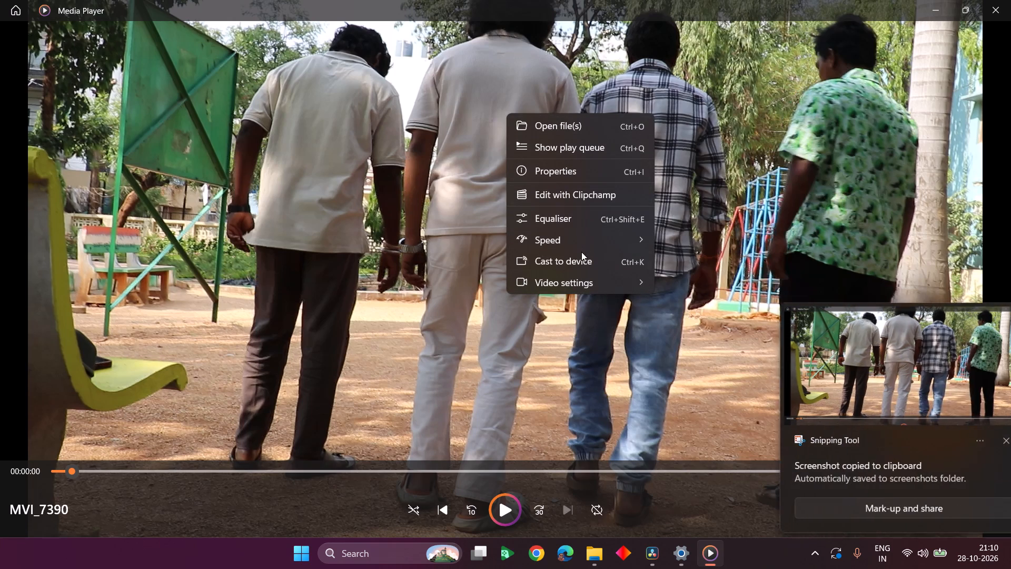
double_click(885, 371)
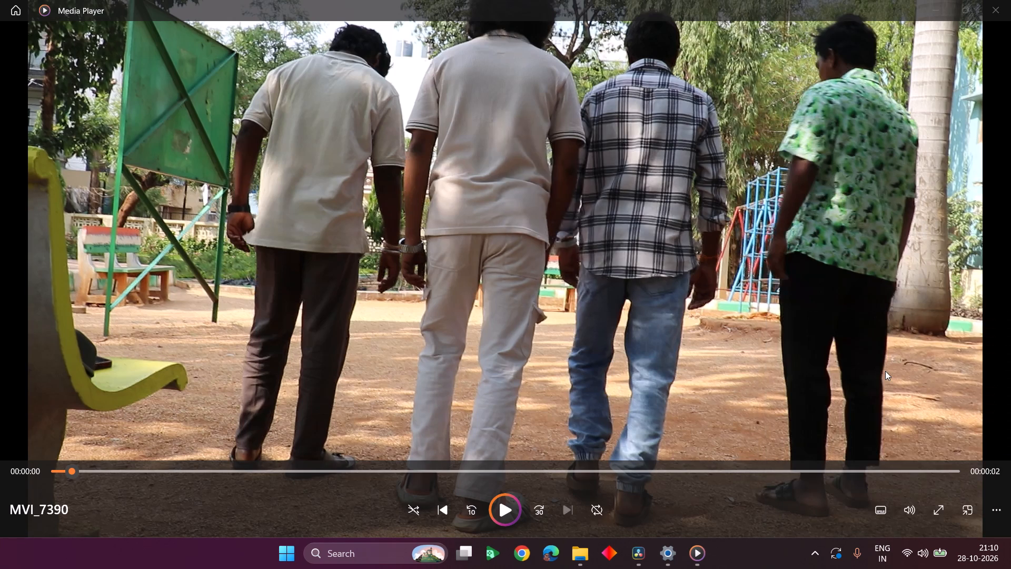
Close the Media Player window showing the MVI_7390 video.
left_click(997, 7)
left_click(997, 7)
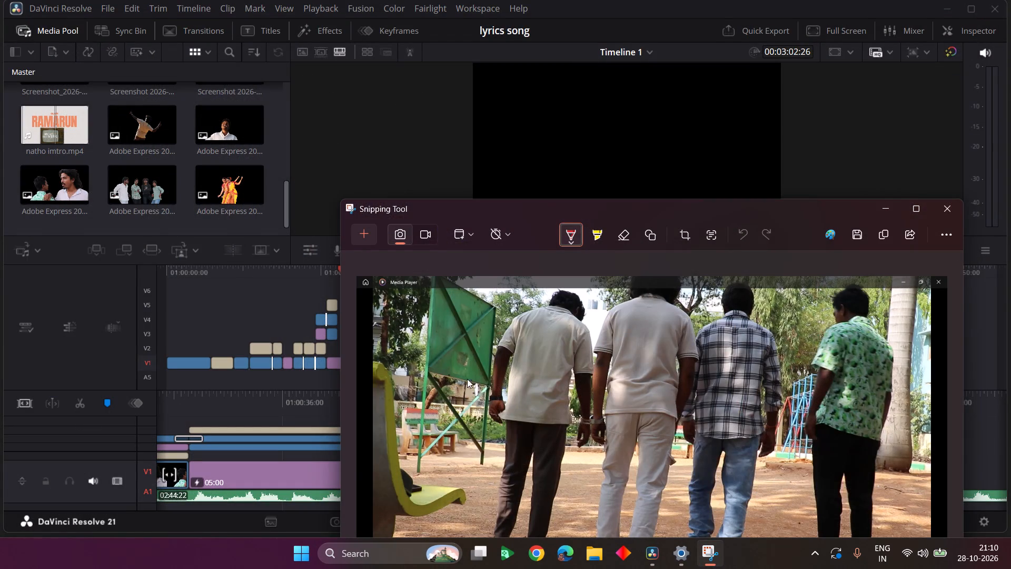
Launch Canva from the Creativity group of installed apps.
left_click(297, 550)
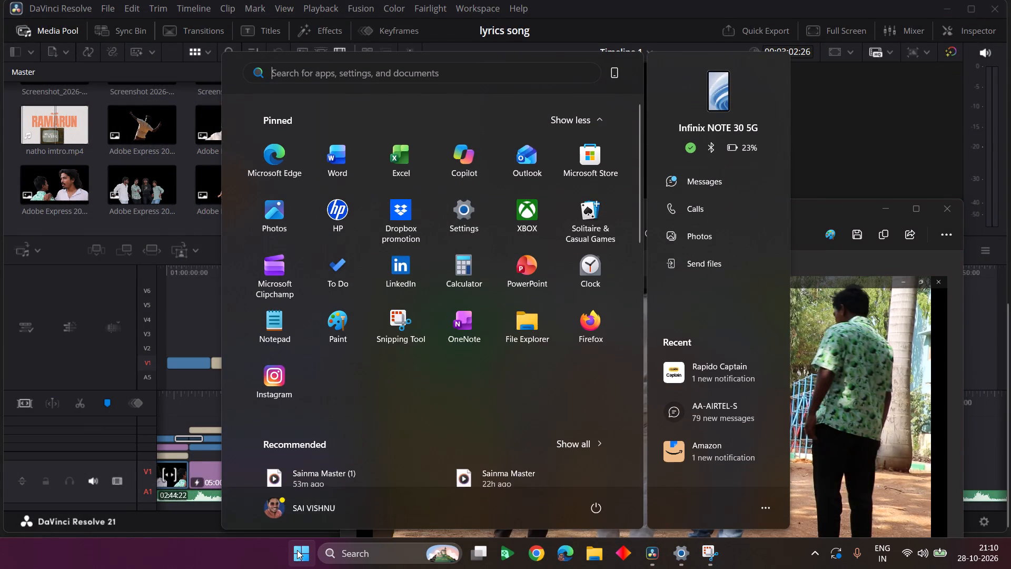
scroll(549, 357, "down", 5)
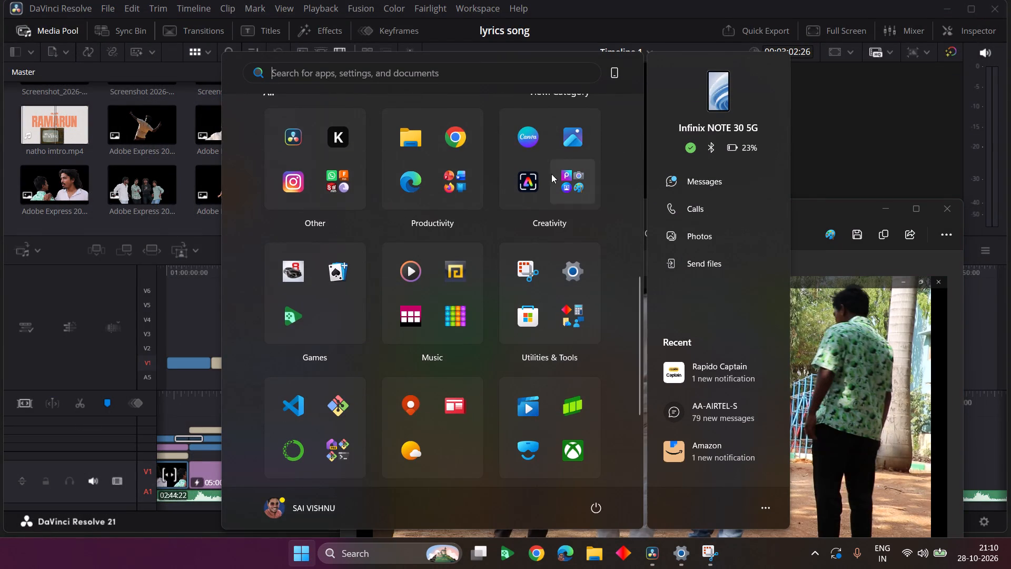
double_click(526, 142)
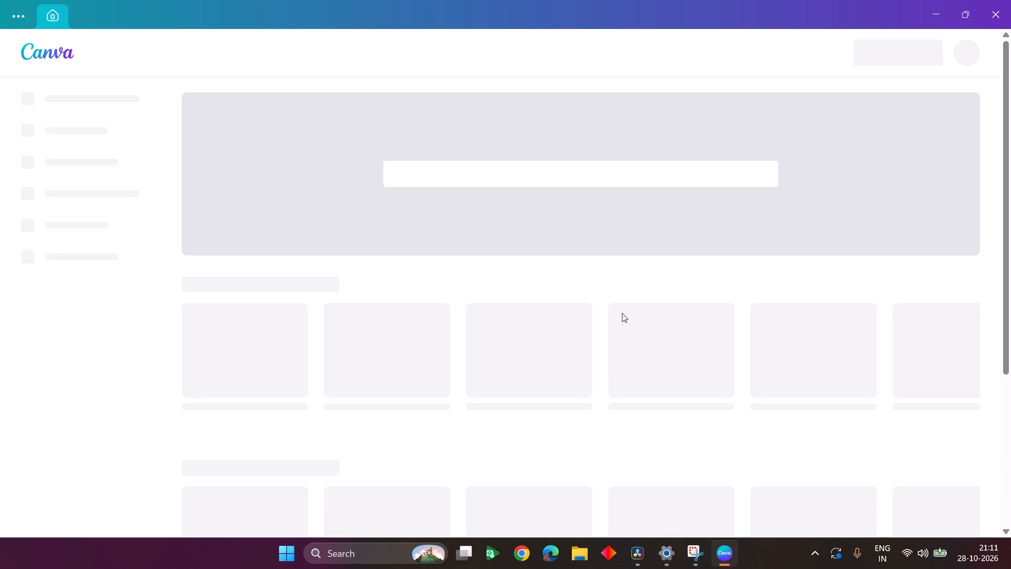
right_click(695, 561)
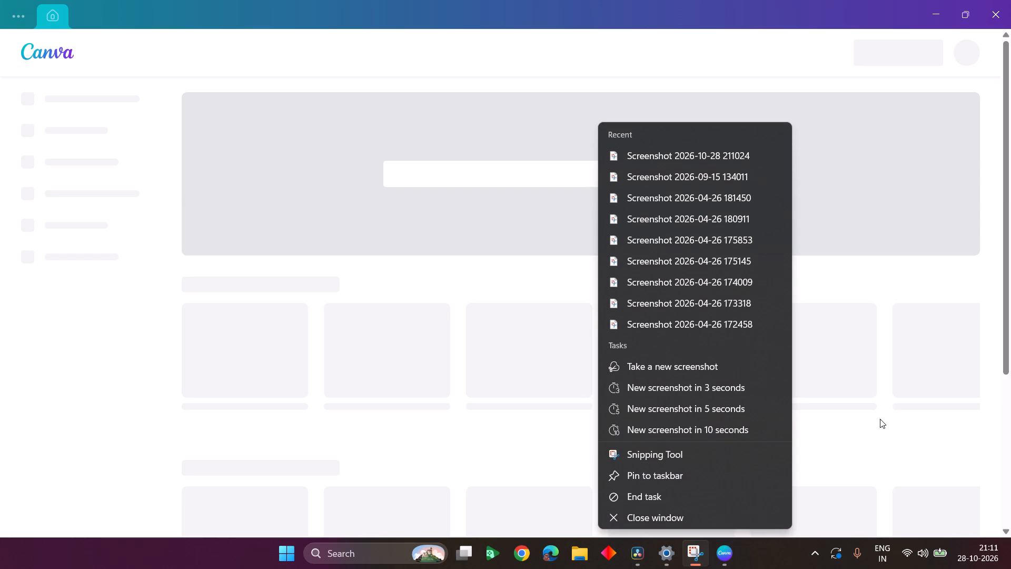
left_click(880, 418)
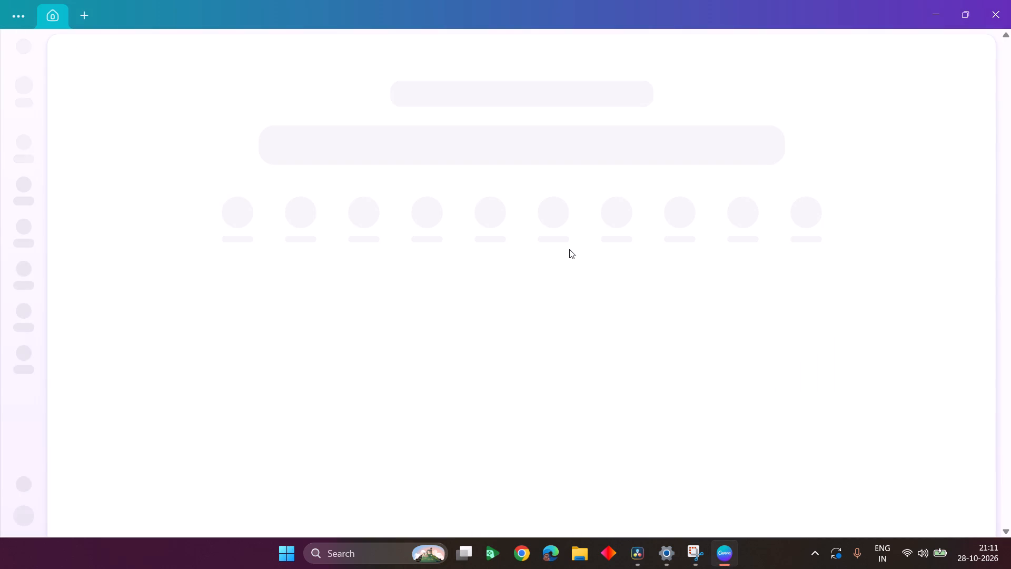
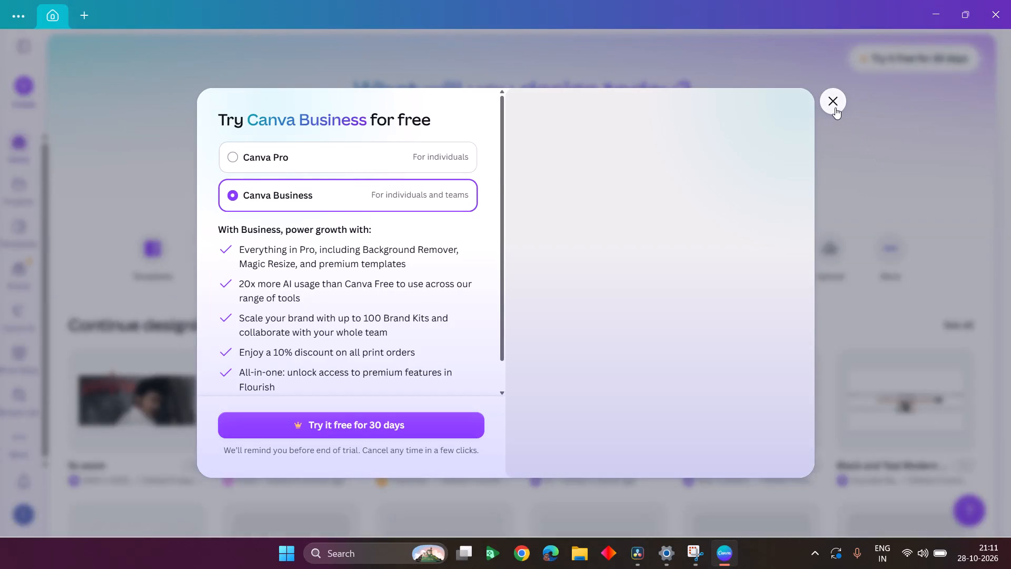
Dismiss the Canva Business free-trial offer.
left_click(835, 107)
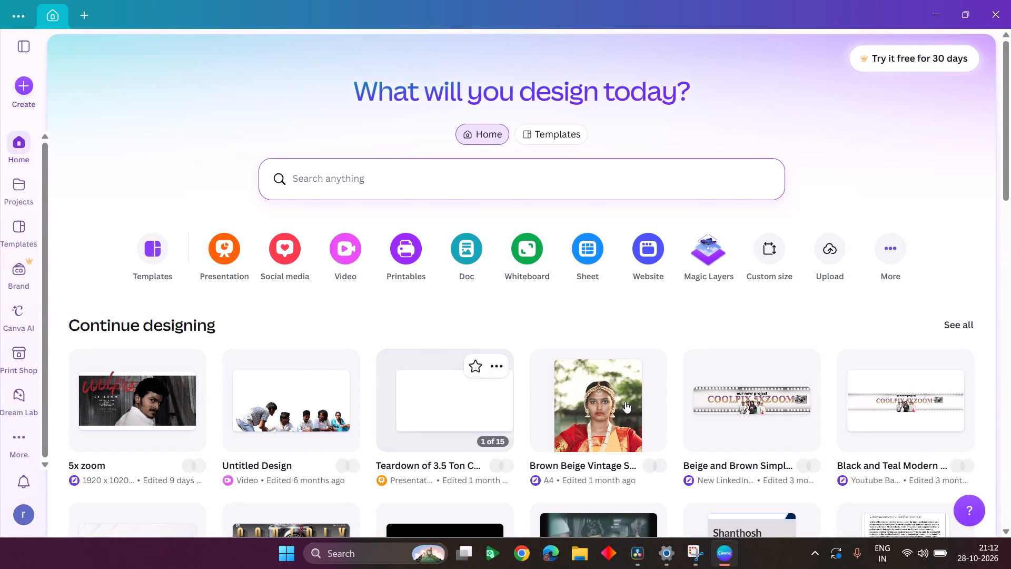
Browse the recent designs on the home page and open the 5x zoom design for editing.
scroll(597, 353, "down", 4)
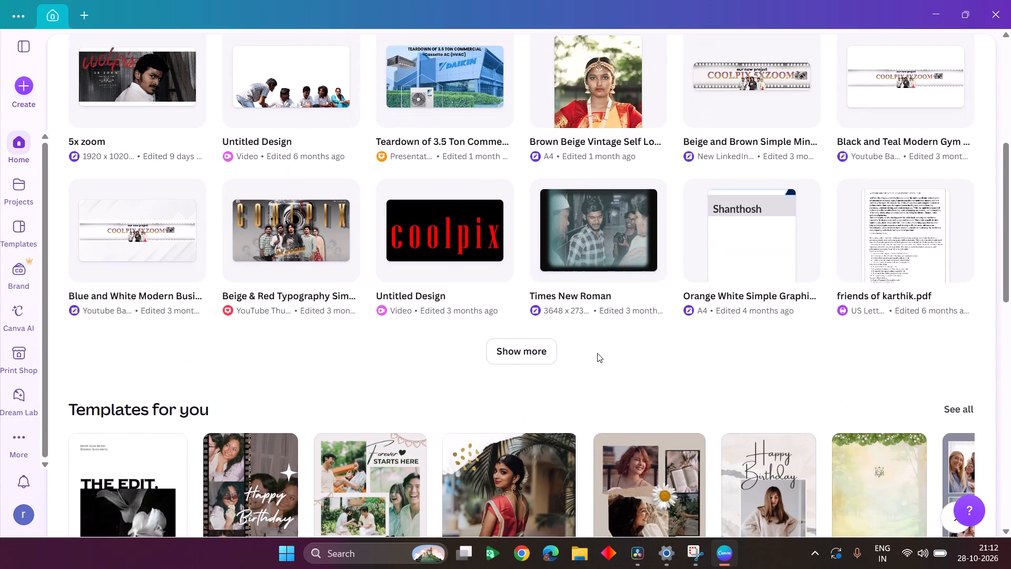
scroll(597, 353, "down", 2)
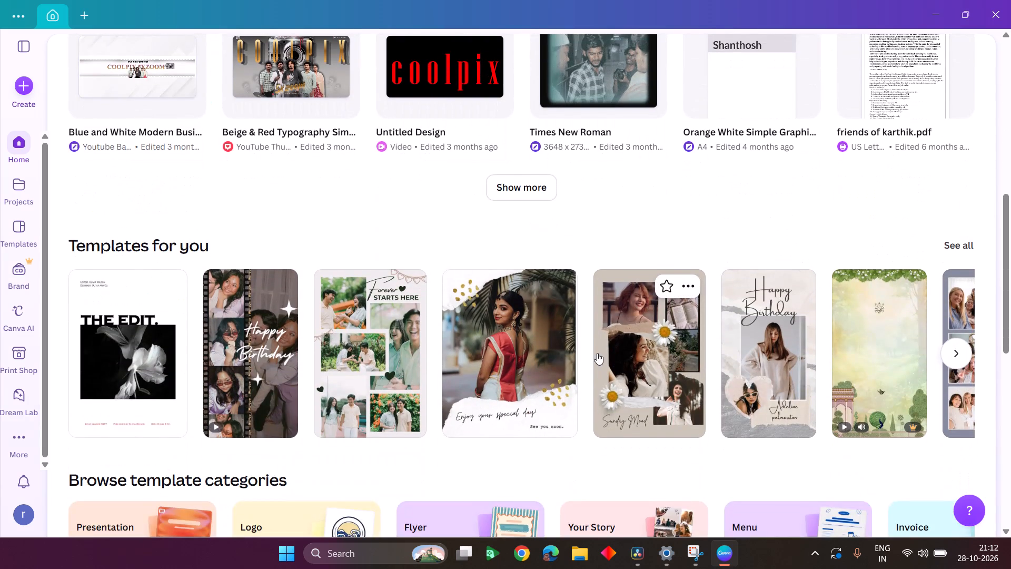
scroll(597, 353, "down", 1)
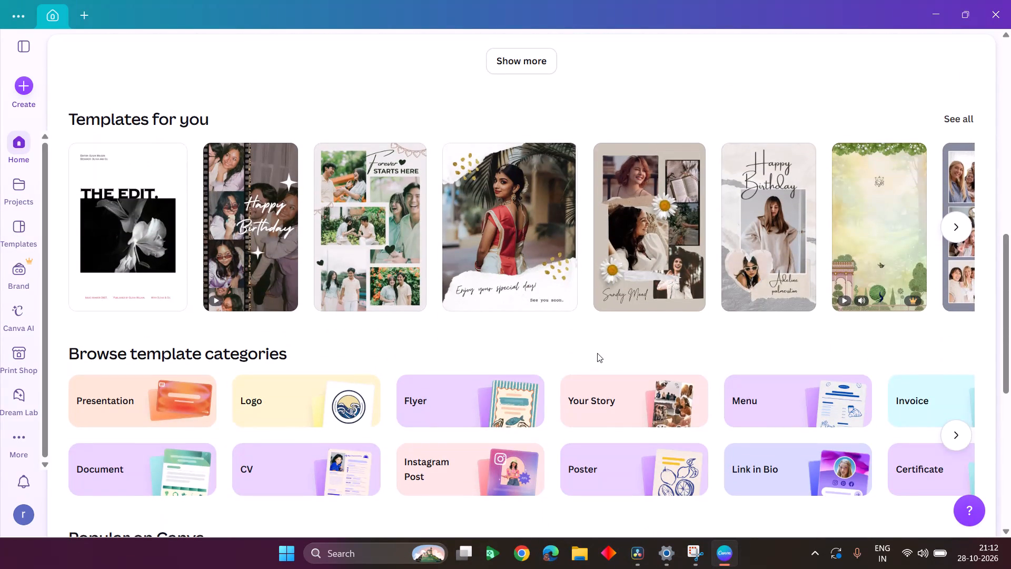
scroll(597, 353, "down", 2)
scroll(597, 353, "up", 10)
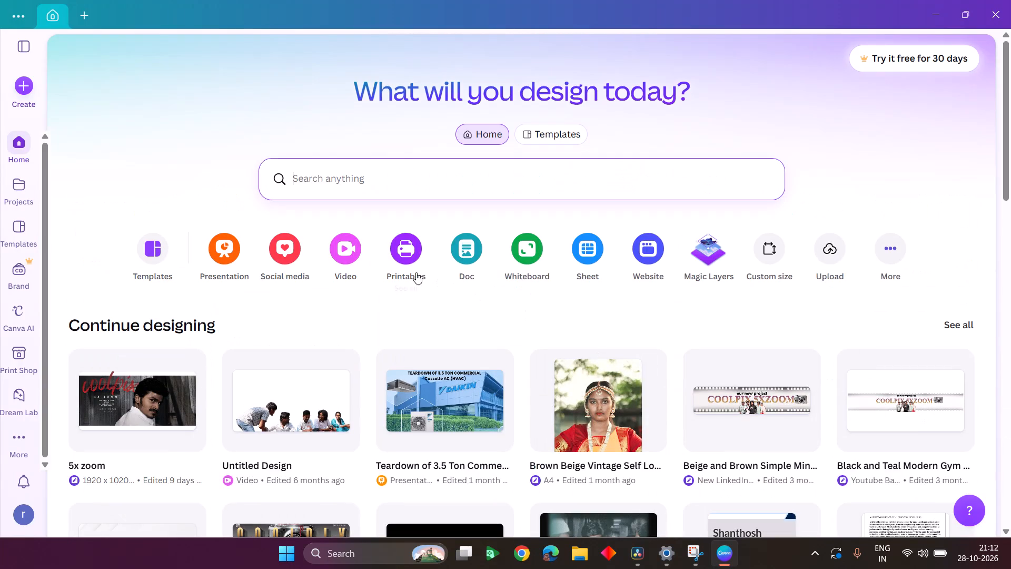
scroll(346, 374, "down", 1)
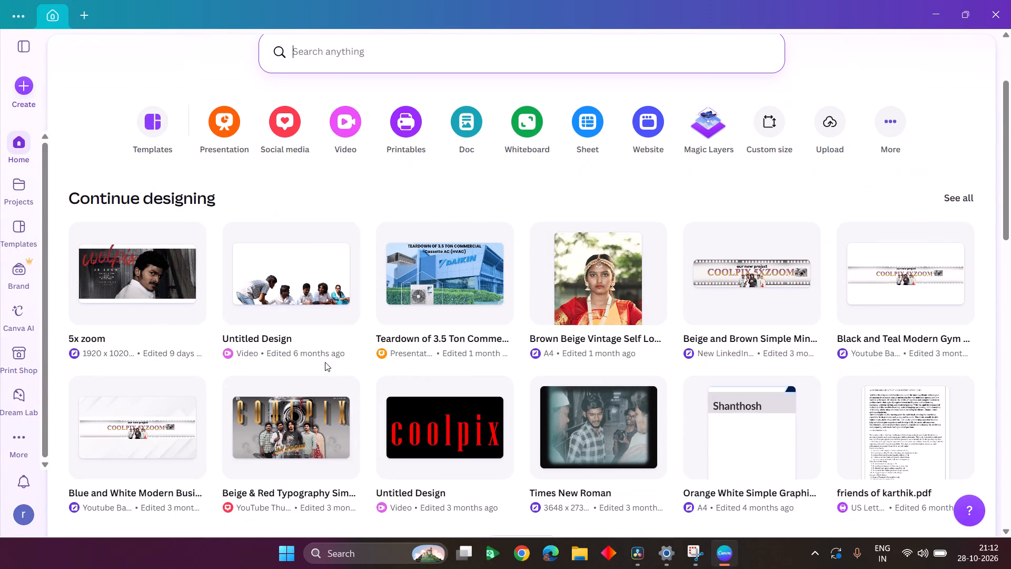
double_click(180, 292)
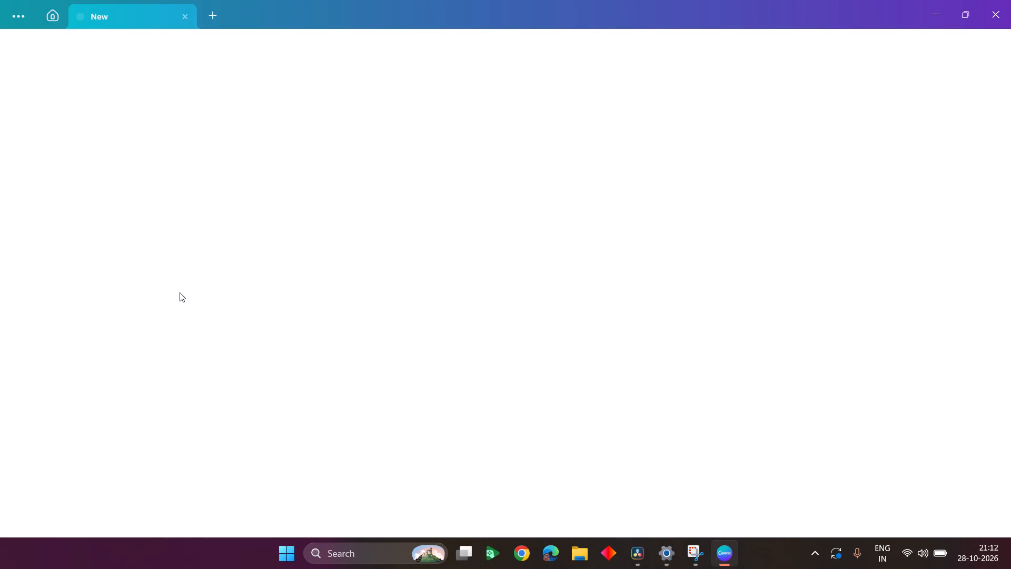
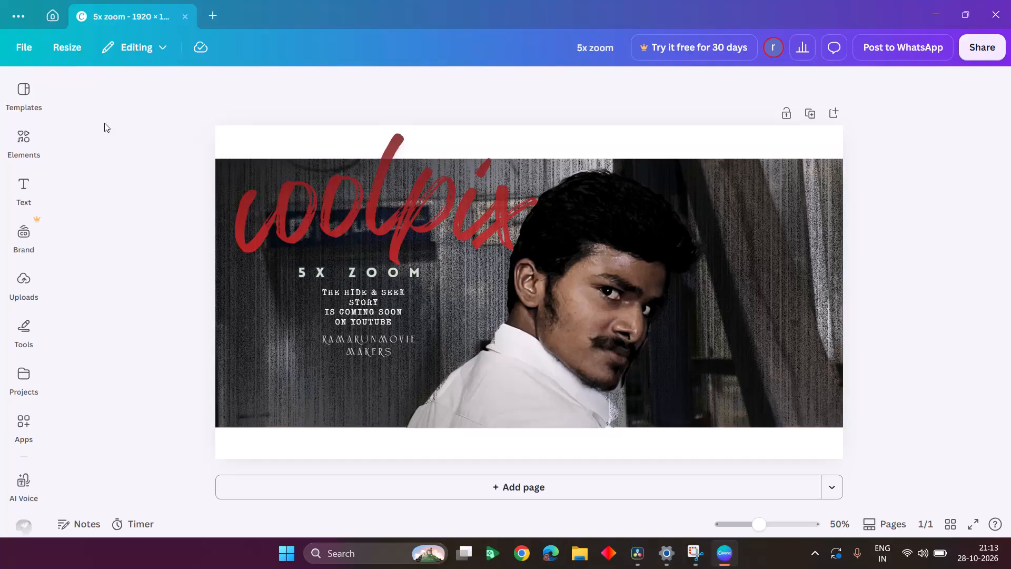
Leave the 5x zoom design and return to the home page with the recent designs.
left_click(52, 20)
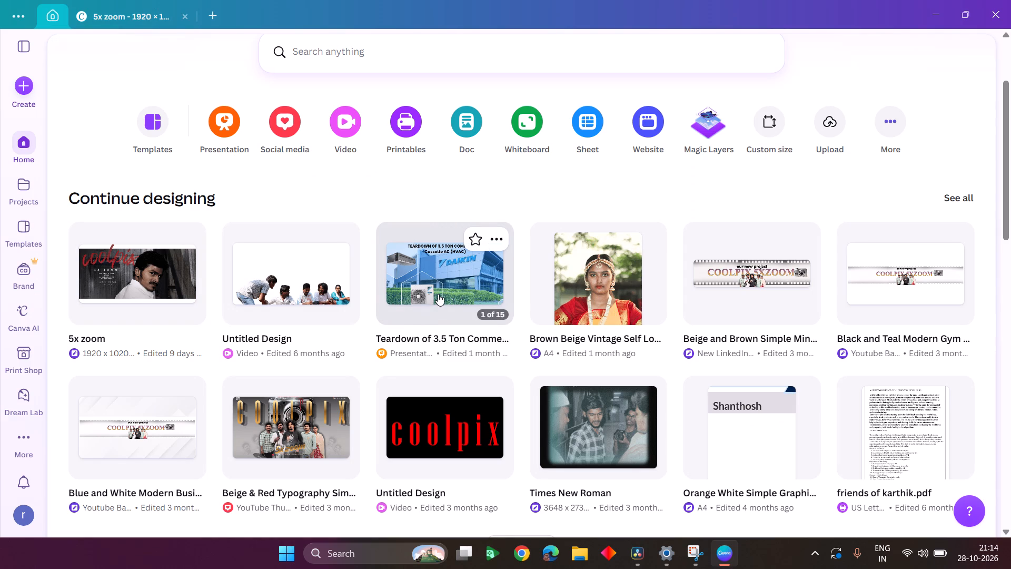
right_click(320, 289)
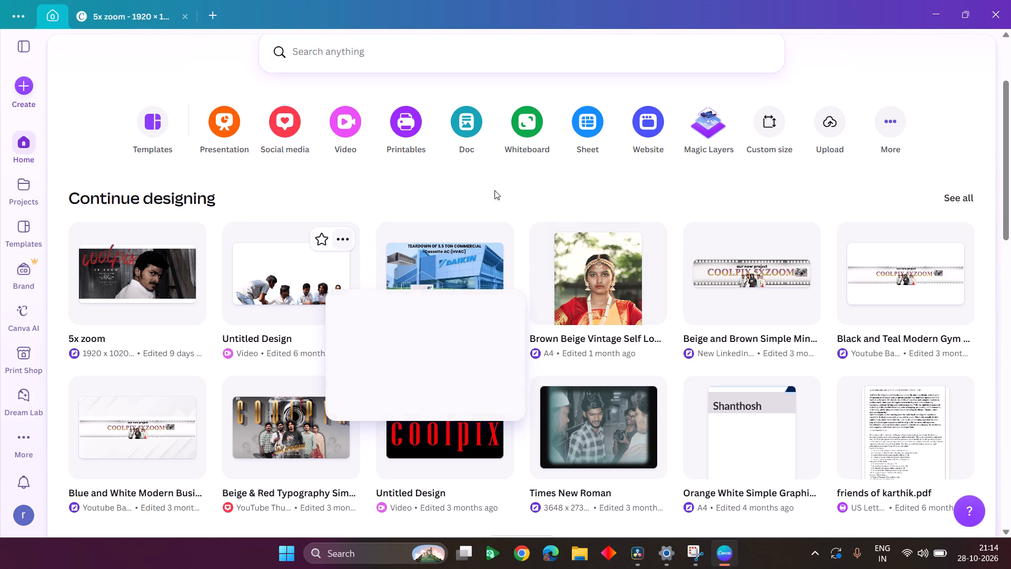
left_click(594, 182)
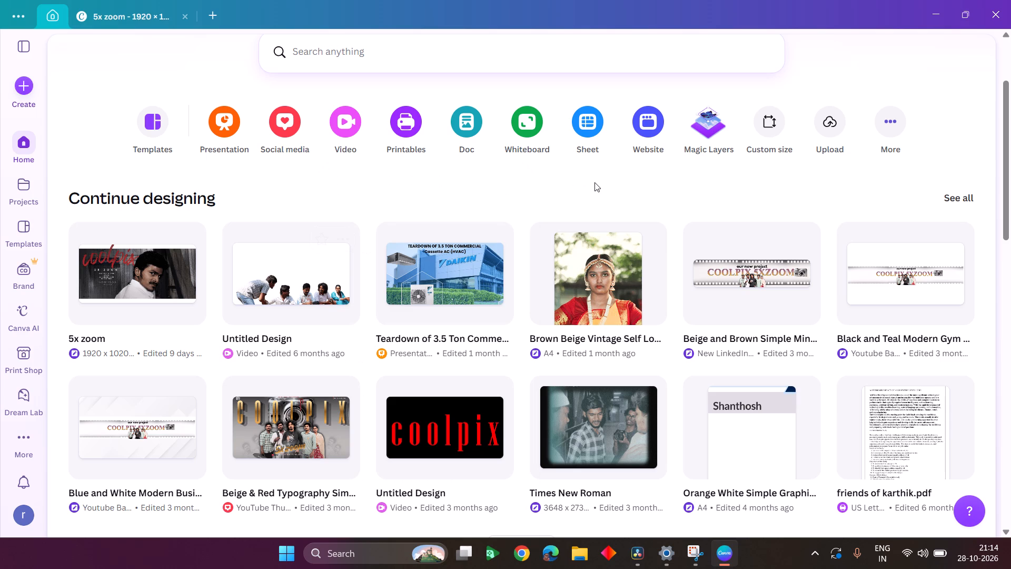
Switch to DaVinci Resolve and review the clips, lyric titles and backgrounds along the lyrics song timeline.
double_click(637, 557)
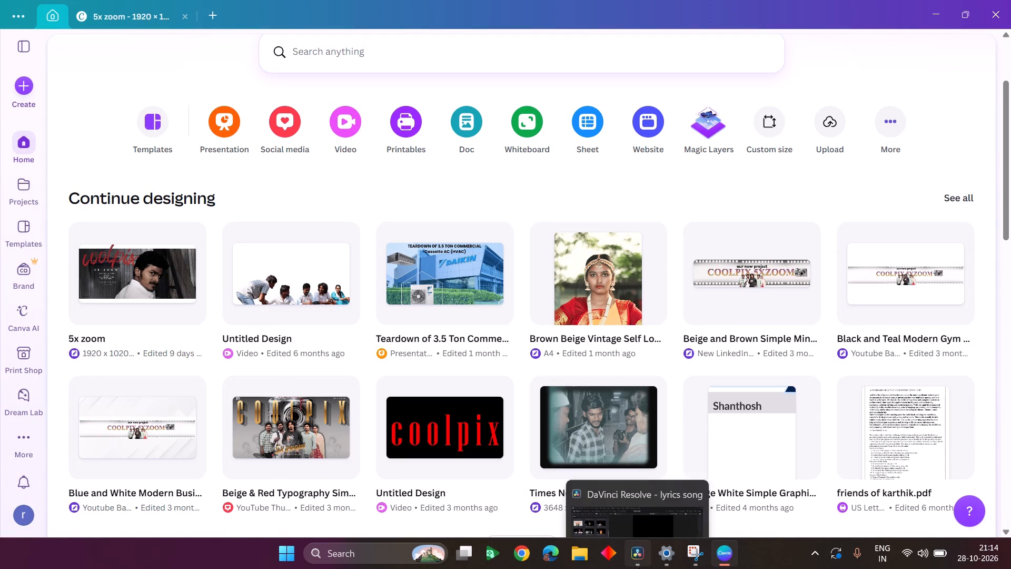
left_click(648, 509)
scroll(558, 473, "right", 7)
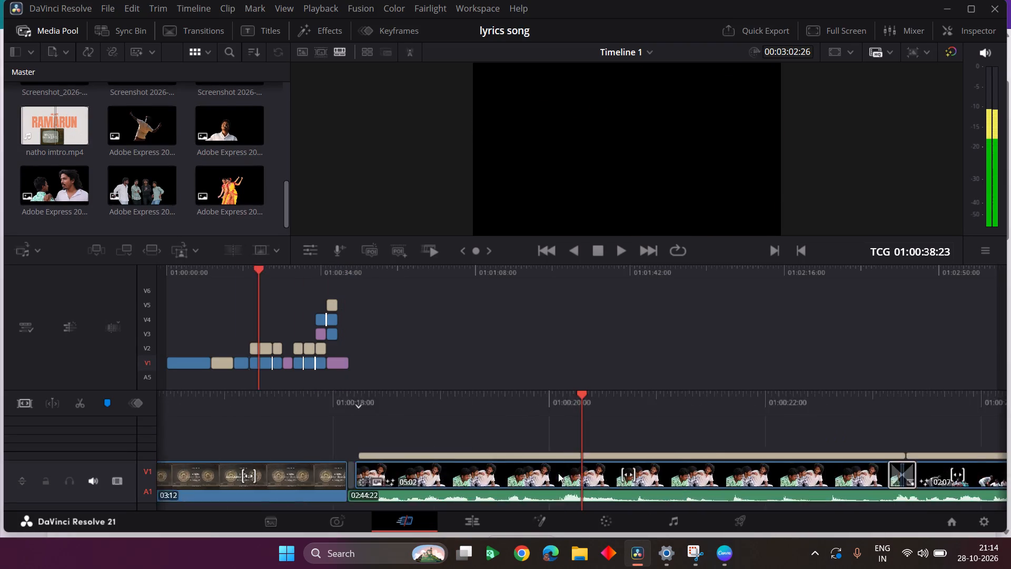
scroll(558, 473, "right", 3)
scroll(558, 473, "left", 6)
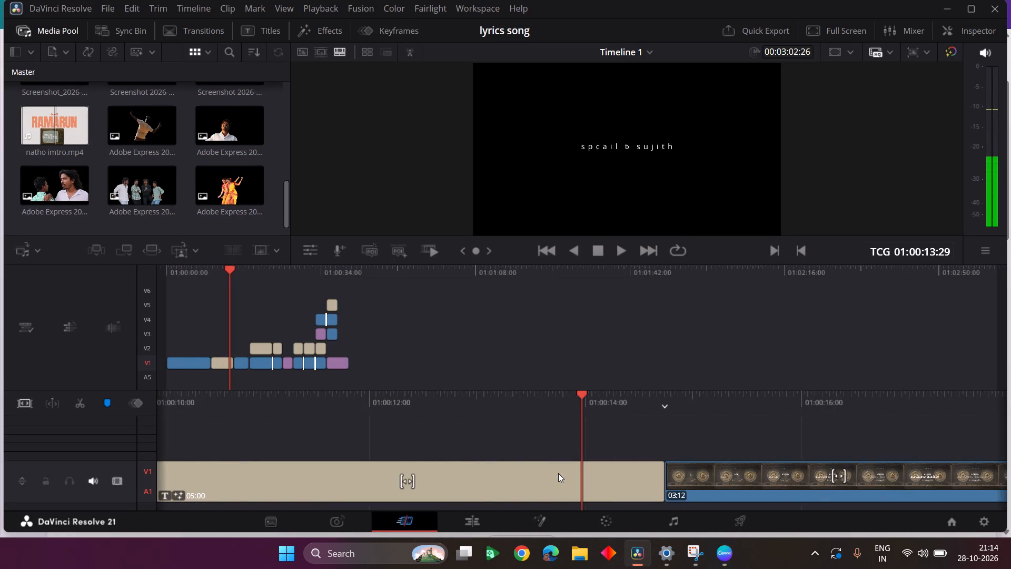
scroll(558, 473, "left", 7)
scroll(558, 473, "right", 1)
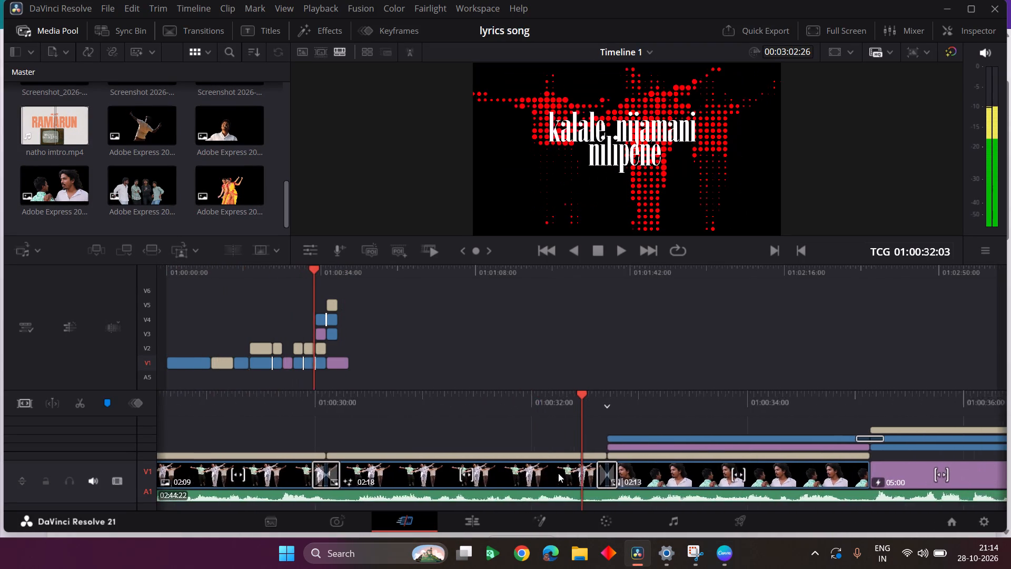
scroll(558, 473, "right", 2)
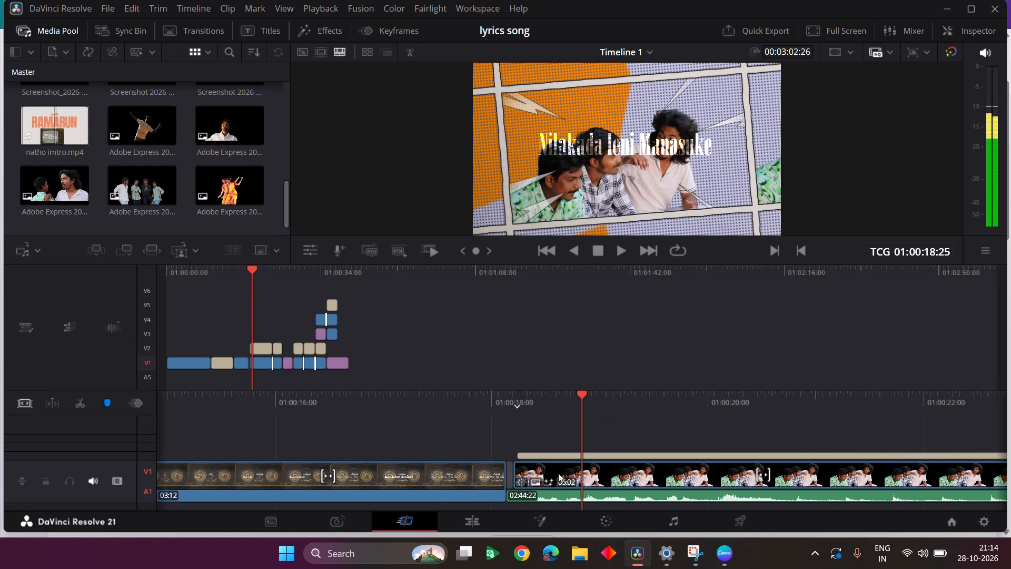
scroll(558, 473, "left", 2)
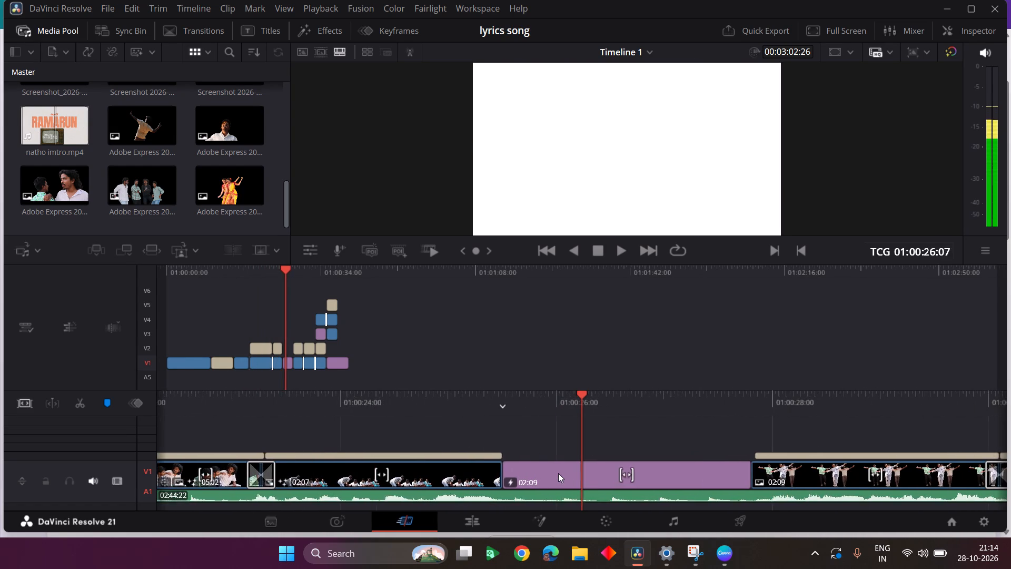
scroll(558, 473, "left", 1)
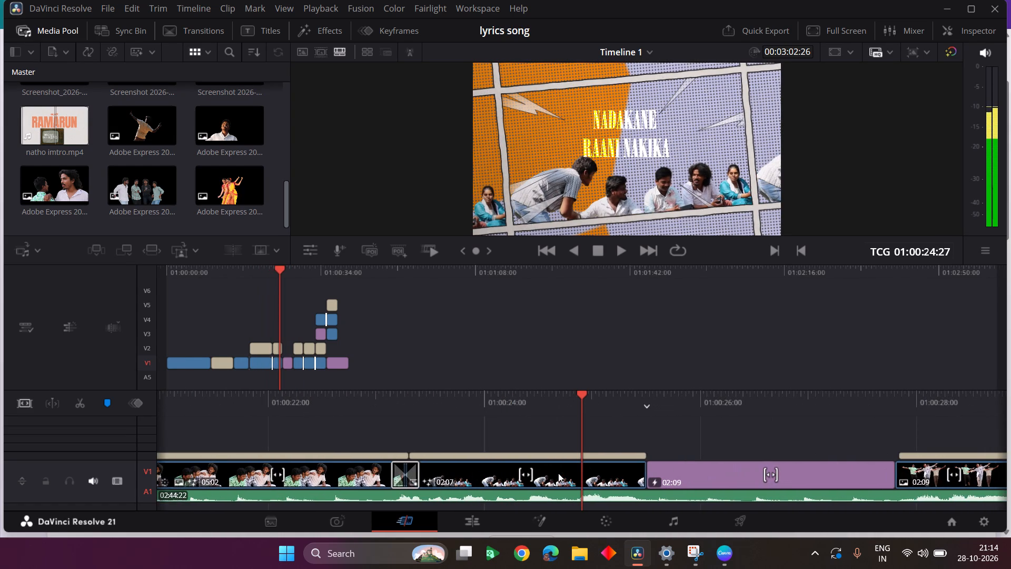
scroll(558, 473, "left", 1)
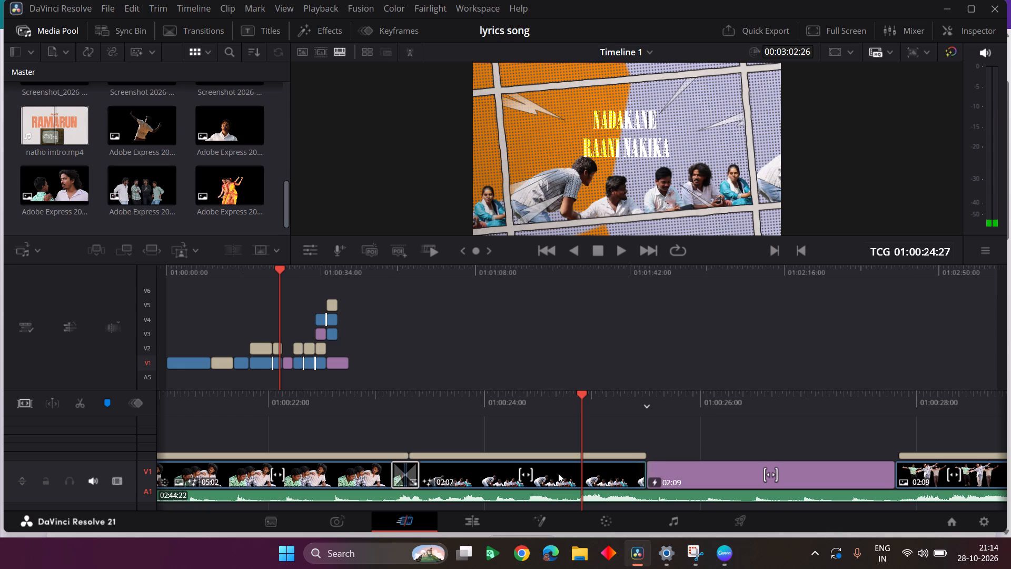
scroll(558, 473, "left", 2)
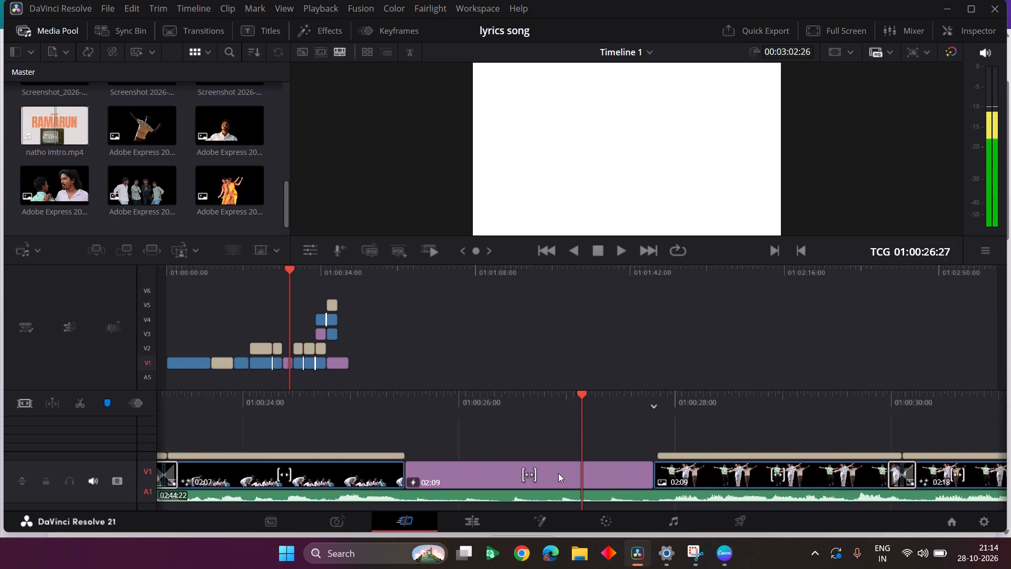
scroll(558, 473, "left", 2)
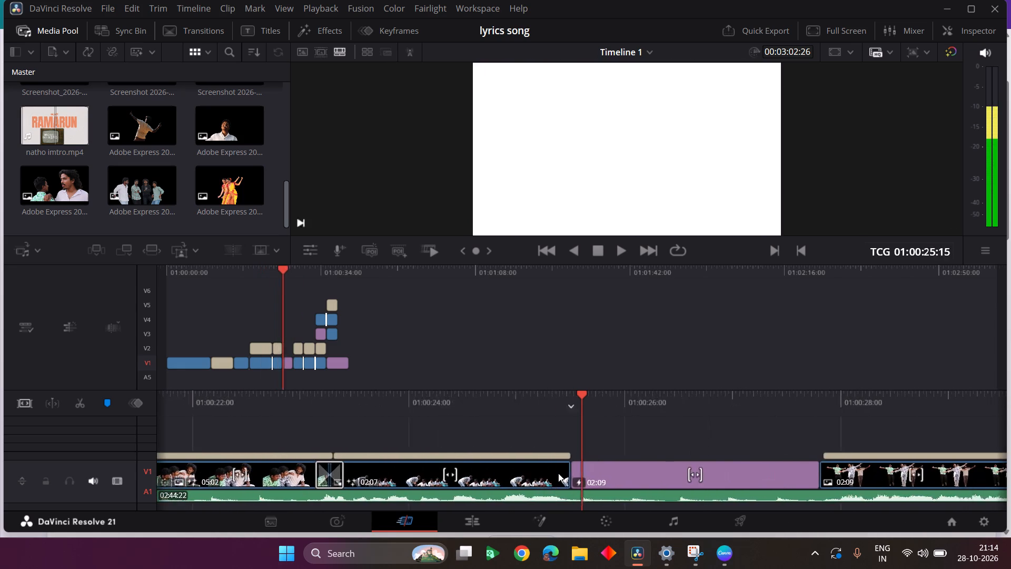
scroll(558, 473, "left", 1)
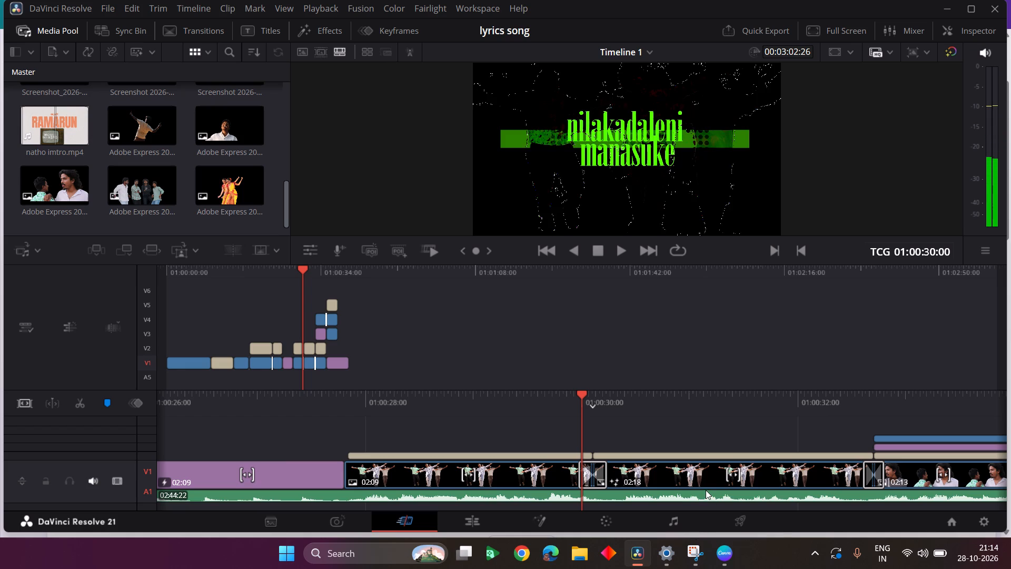
scroll(706, 490, "left", 1)
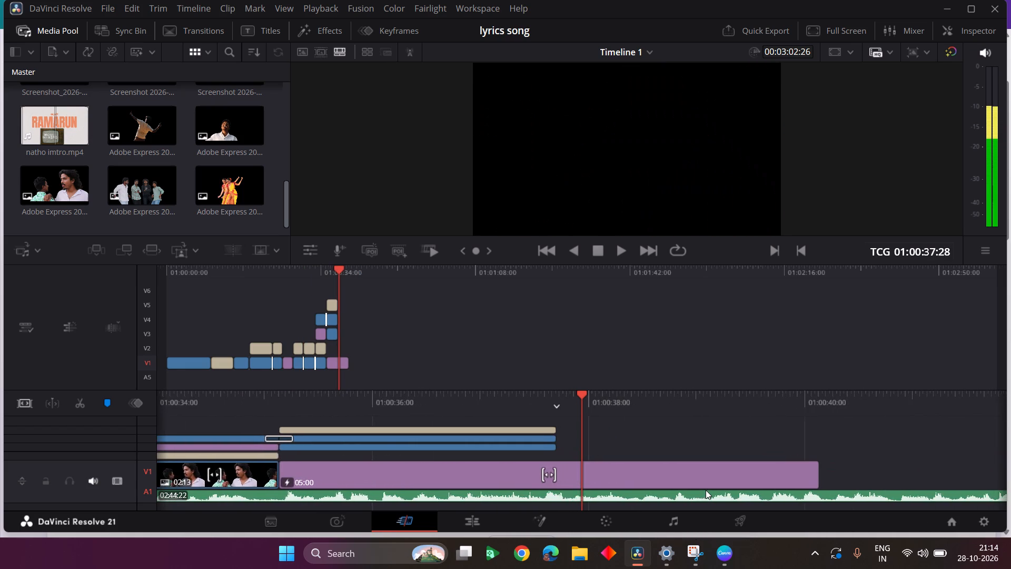
scroll(706, 490, "left", 1)
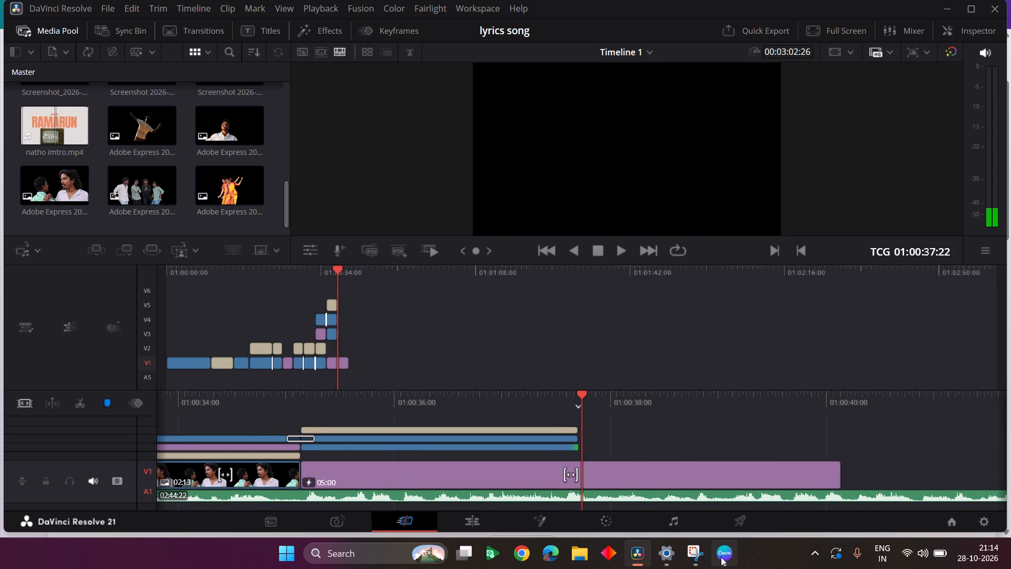
Switch back to Canva and look over the recent designs and suggested templates on the home page.
left_click(725, 486)
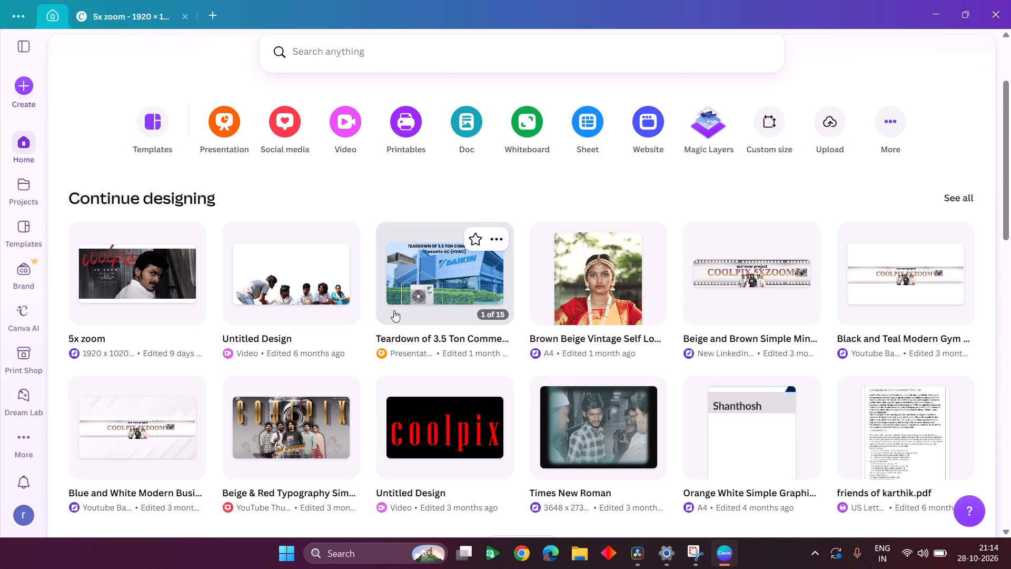
scroll(394, 310, "down", 4)
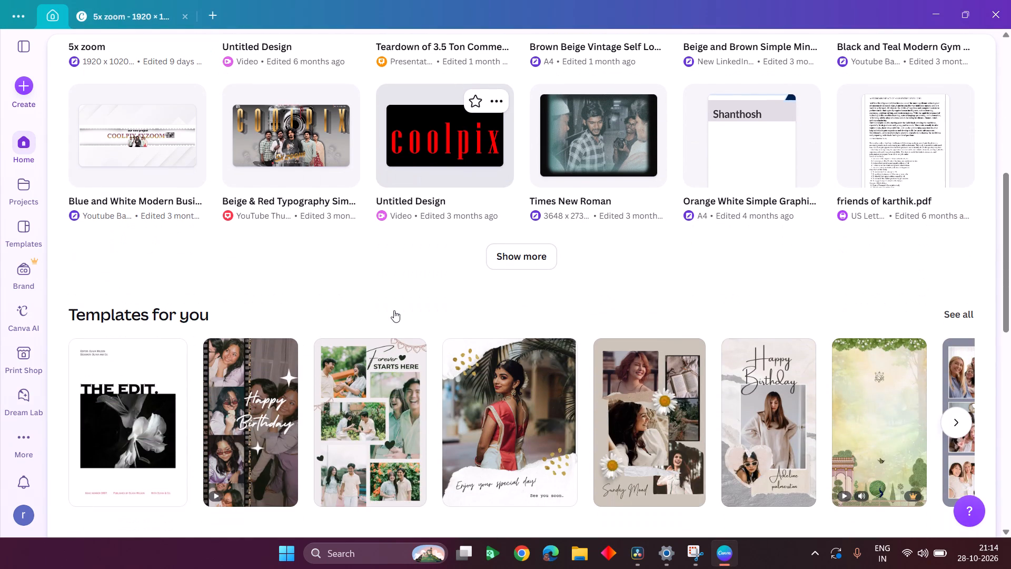
scroll(394, 310, "up", 6)
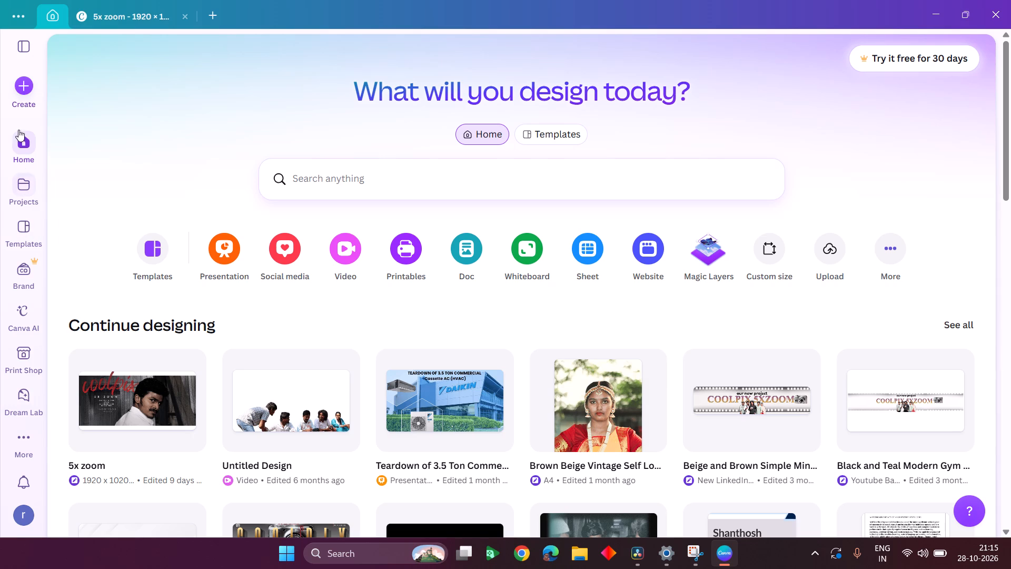
Start creating a new design from uploaded content and open the file picker for choosing files.
left_click(23, 86)
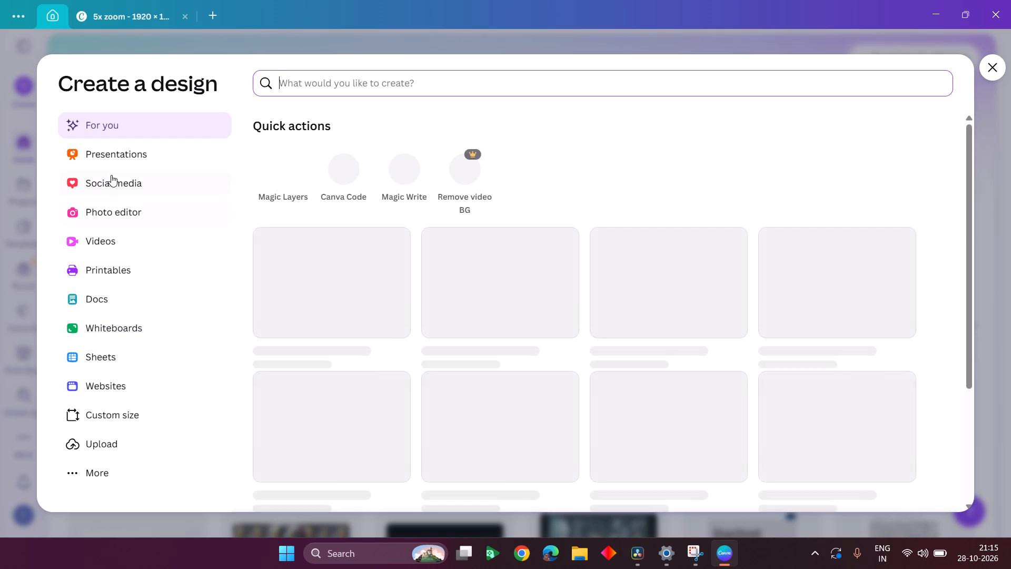
scroll(470, 358, "down", 2)
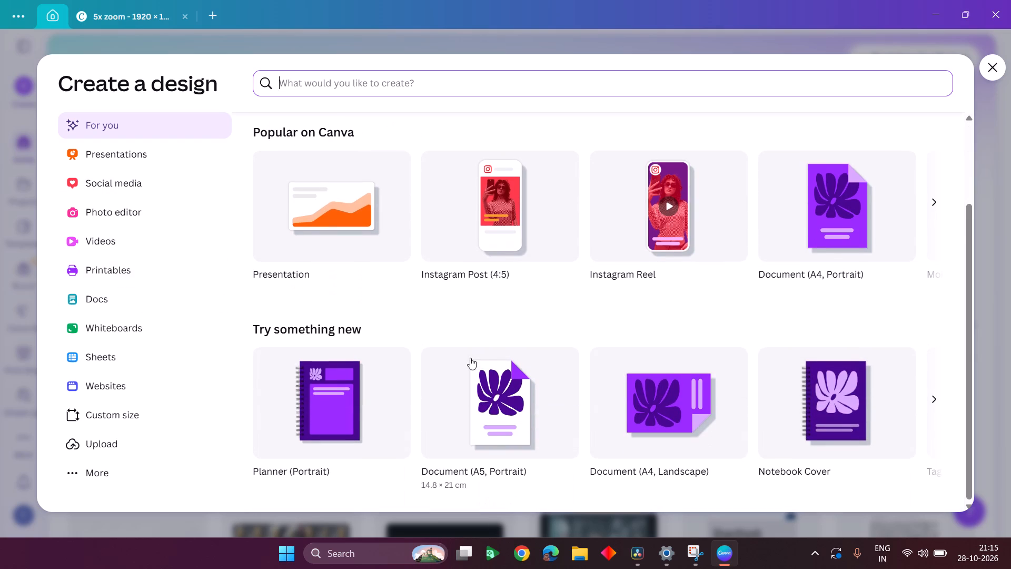
scroll(171, 396, "down", 2)
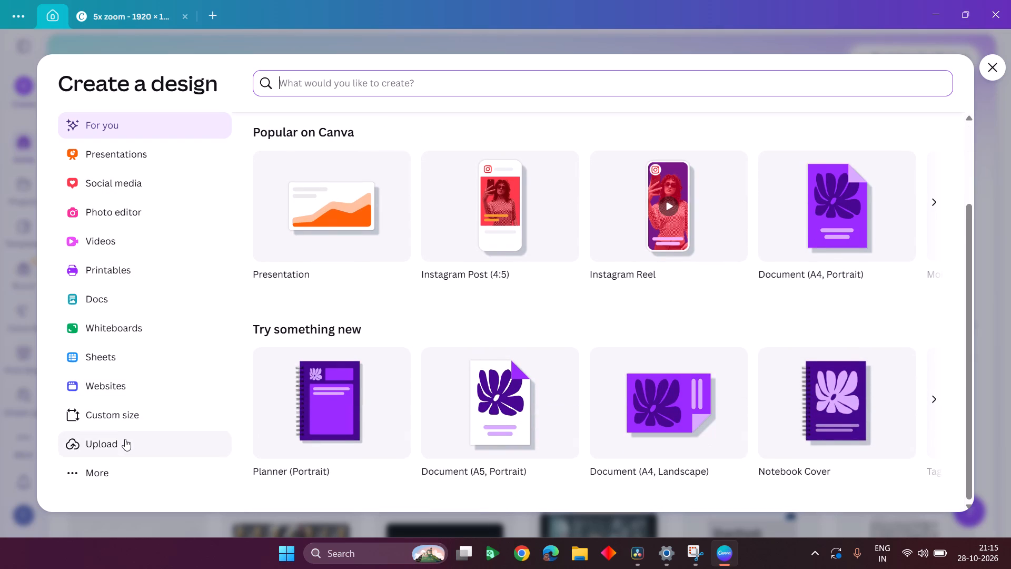
left_click(125, 439)
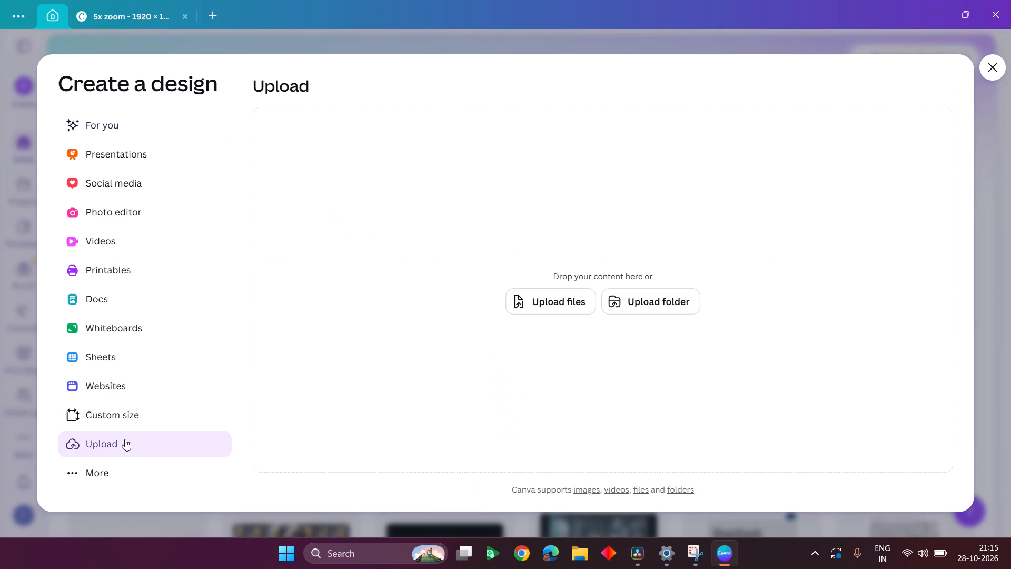
left_click(554, 351)
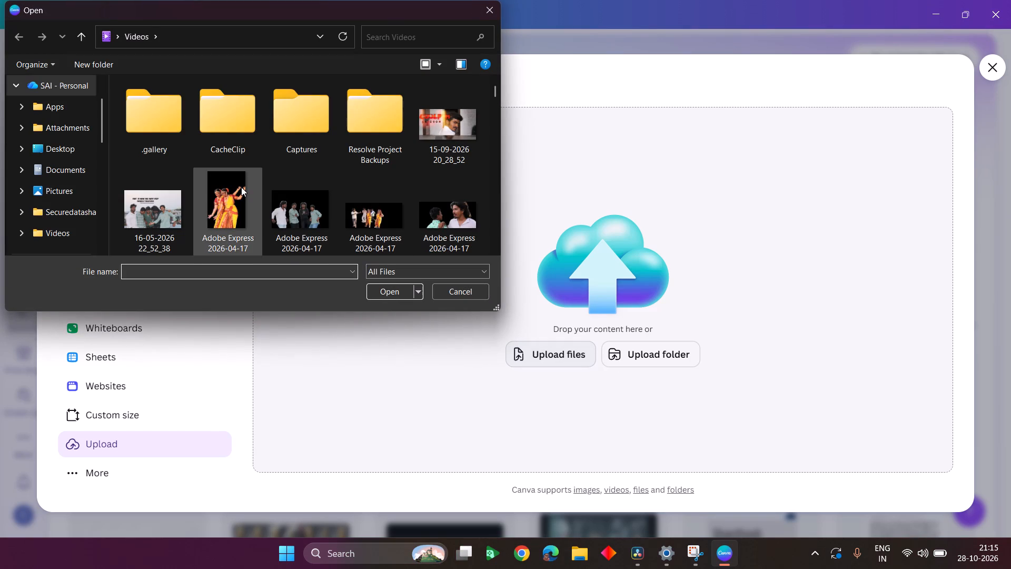
Browse the Videos, Documents, Securedatasharingincloud and Downloads folders for the captured frame image to upload.
scroll(241, 187, "down", 1)
scroll(241, 187, "up", 2)
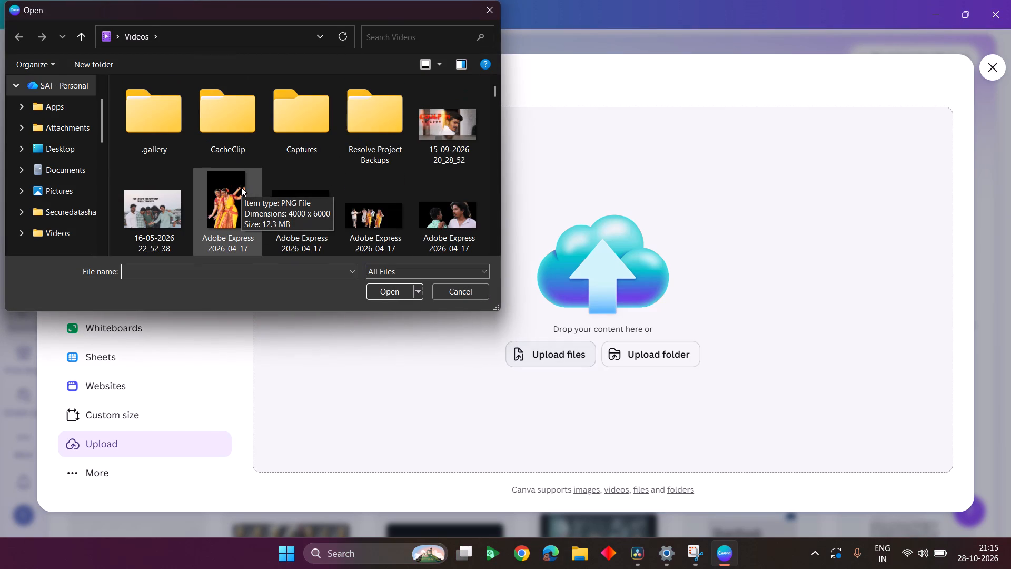
scroll(241, 187, "down", 5)
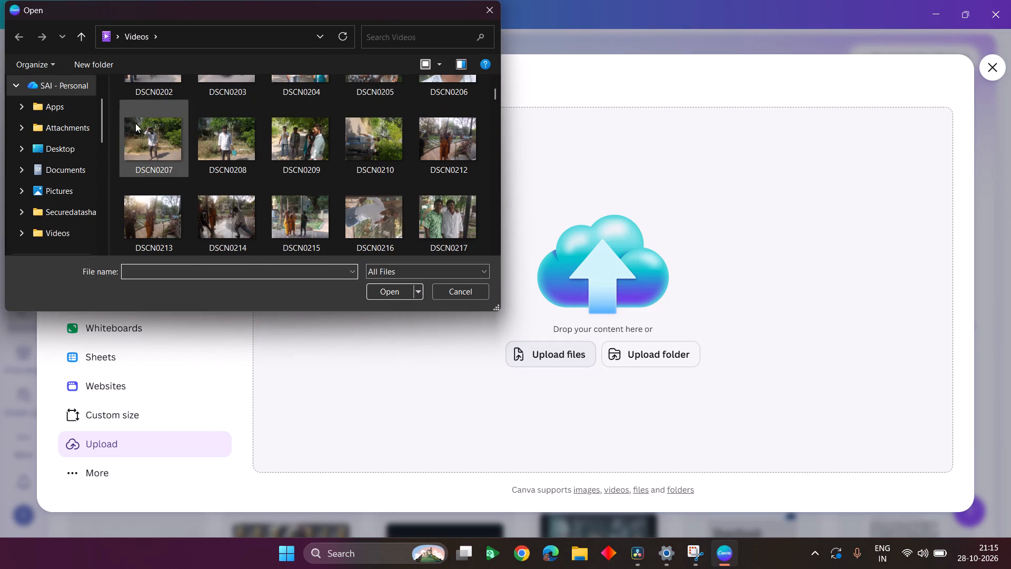
left_click(69, 170)
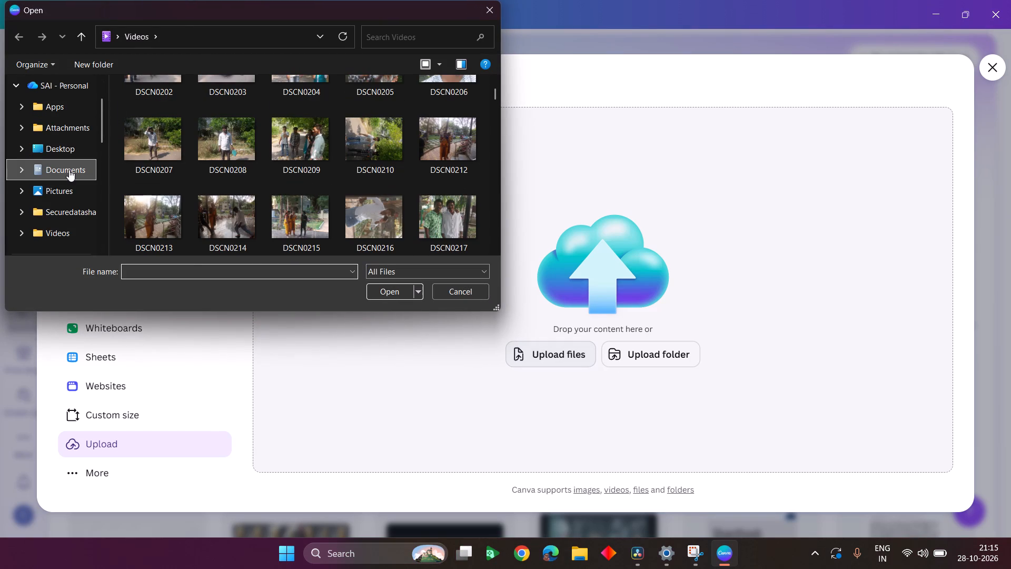
left_click(71, 209)
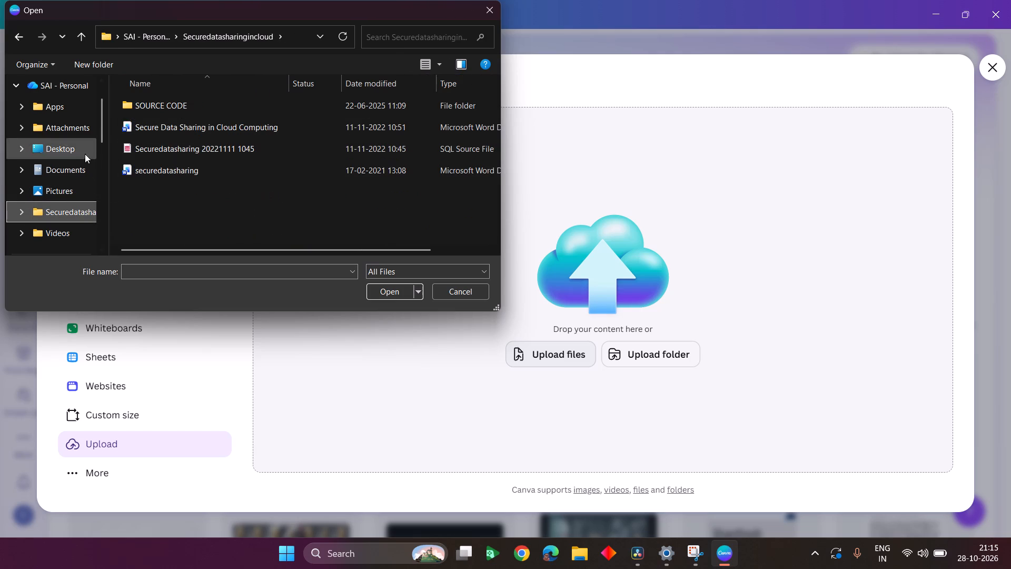
scroll(84, 188, "down", 2)
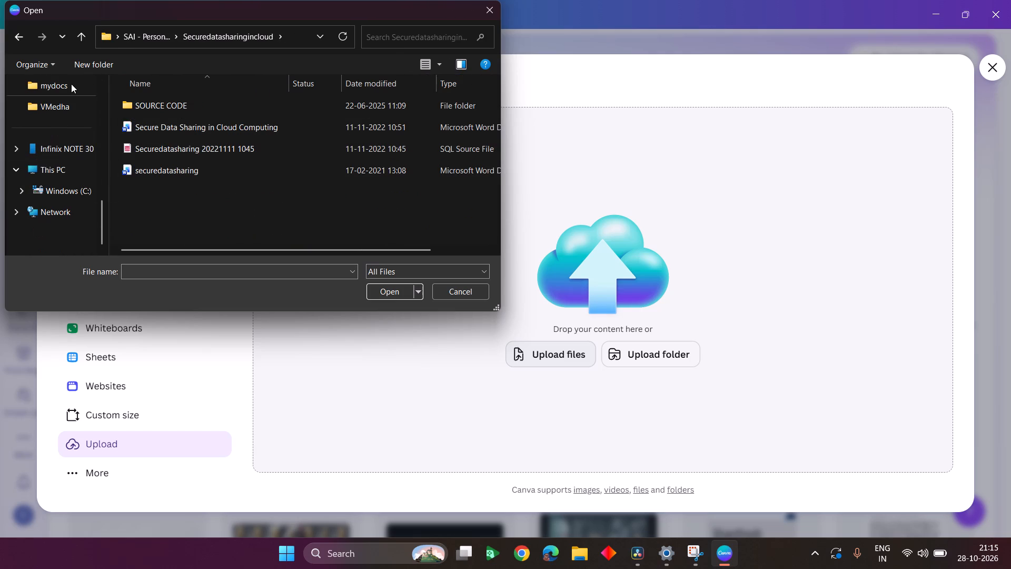
scroll(53, 115, "up", 1)
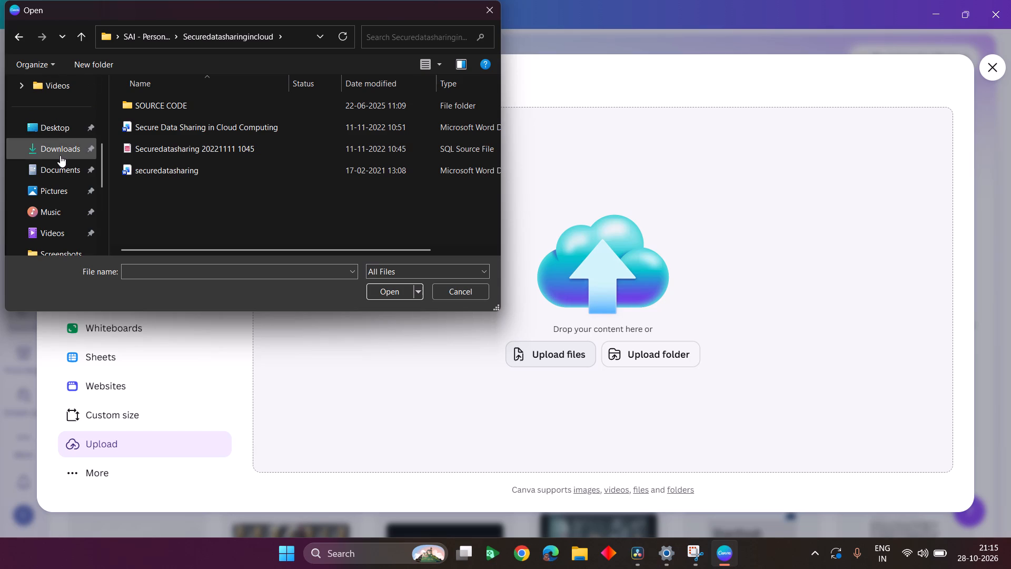
left_click(60, 155)
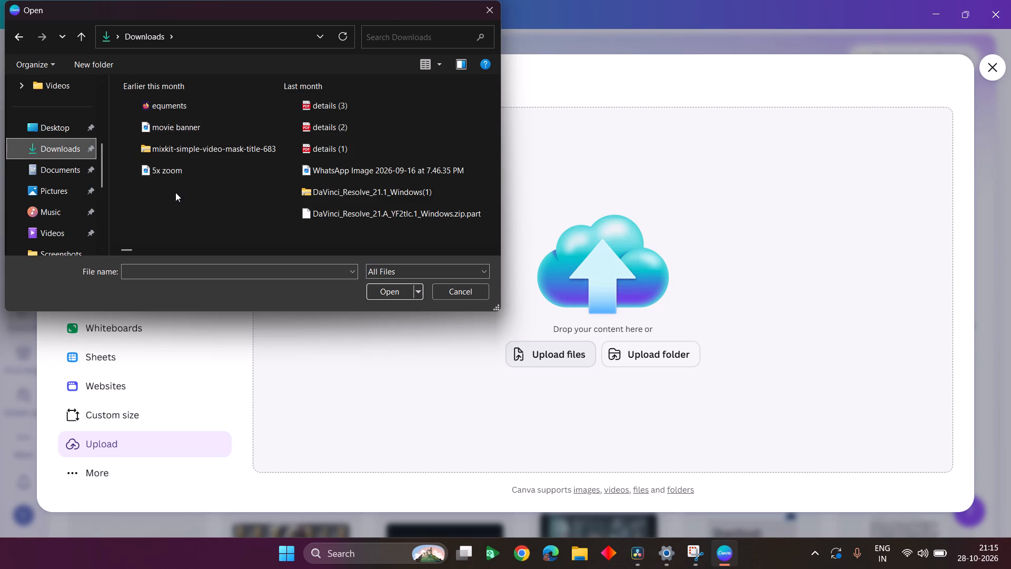
scroll(175, 192, "up", 1)
scroll(175, 192, "down", 2)
scroll(175, 192, "up", 1)
scroll(175, 192, "left", 2)
scroll(243, 191, "down", 2)
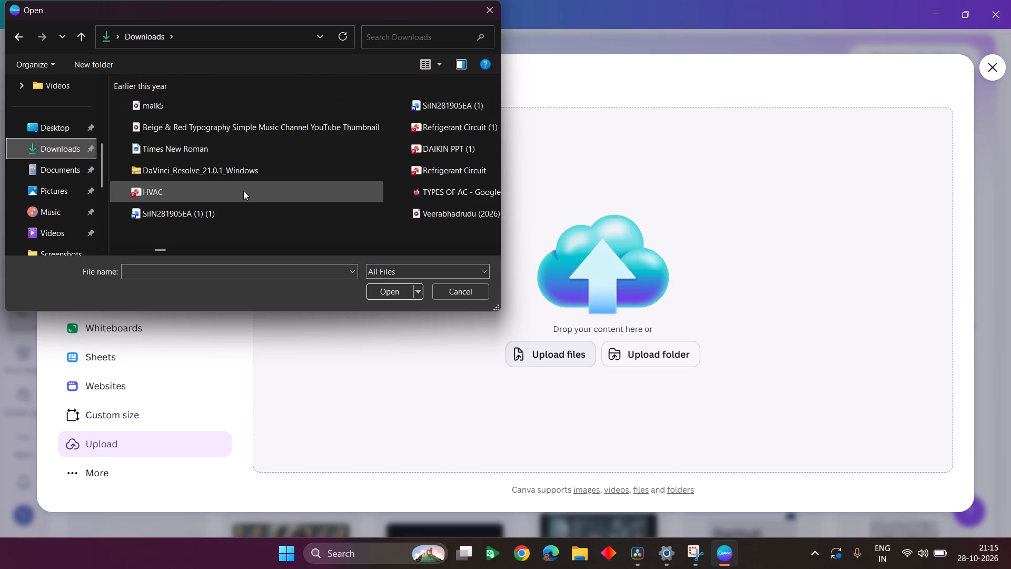
scroll(243, 191, "down", 10)
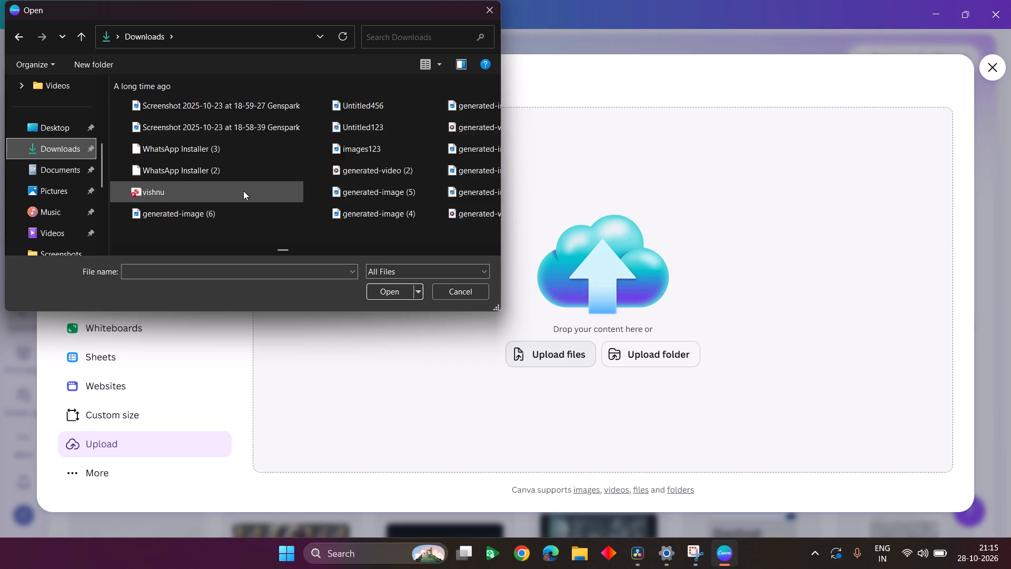
scroll(243, 191, "down", 5)
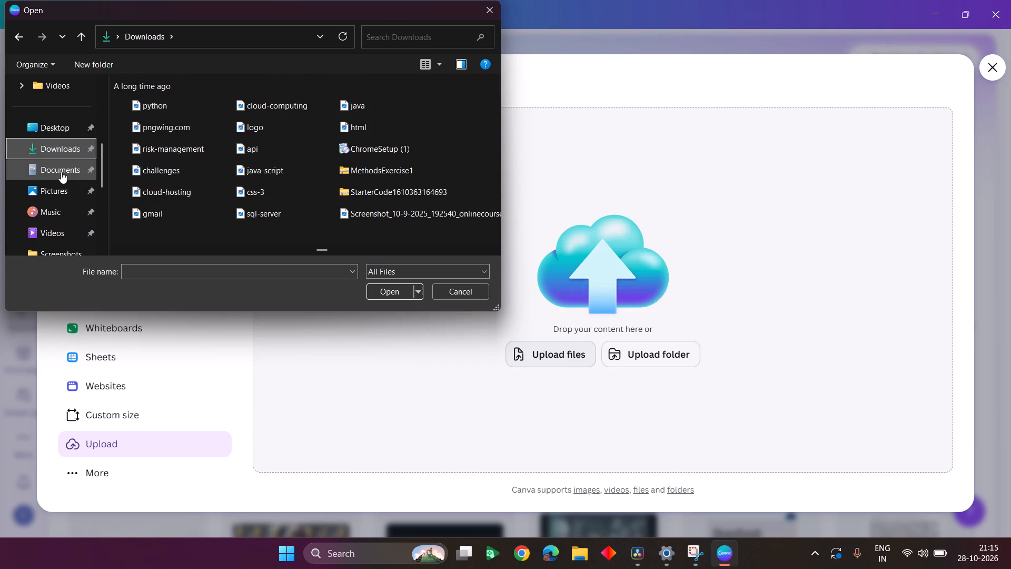
left_click(61, 171)
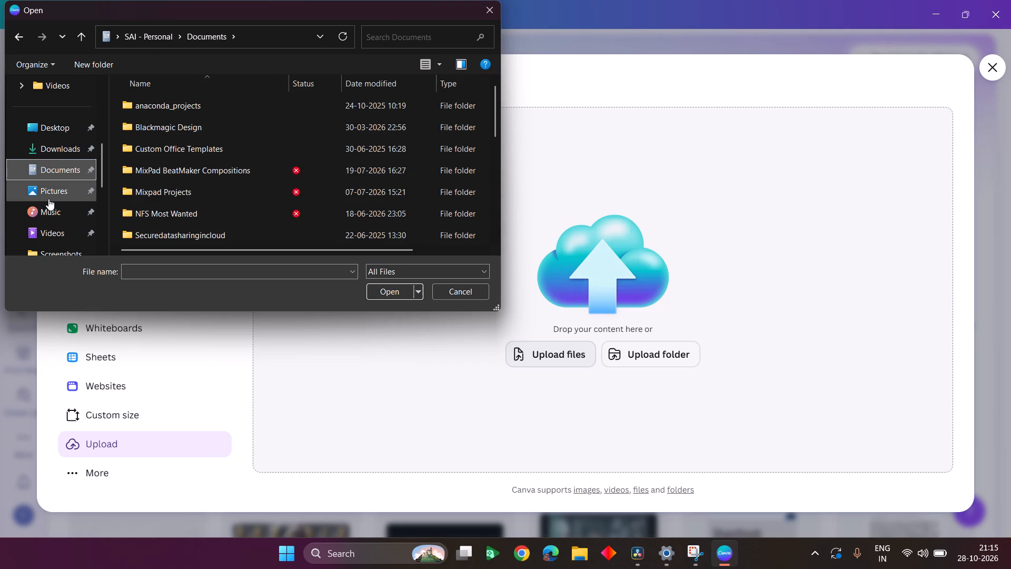
left_click(48, 199)
scroll(183, 190, "down", 1)
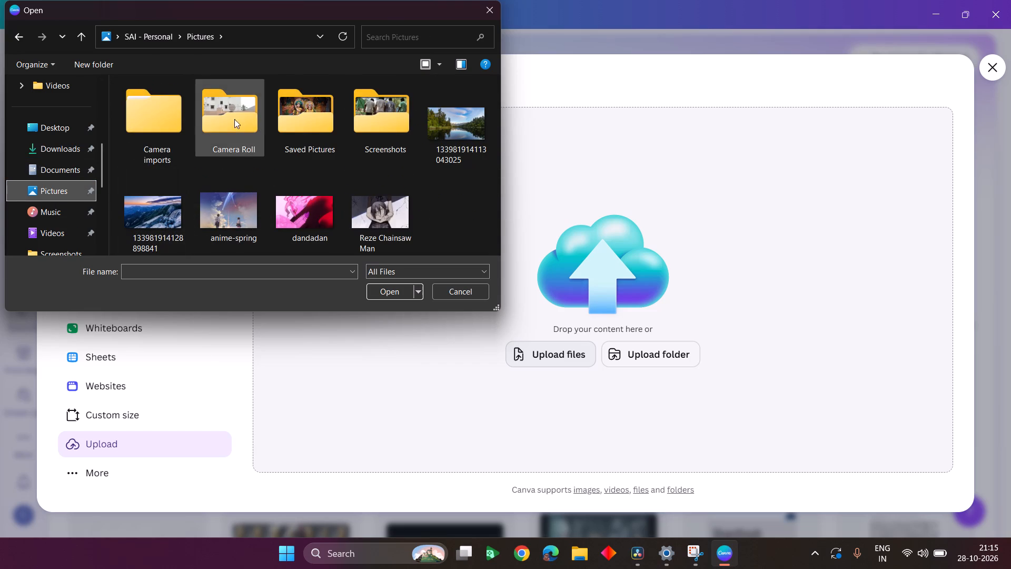
double_click(386, 149)
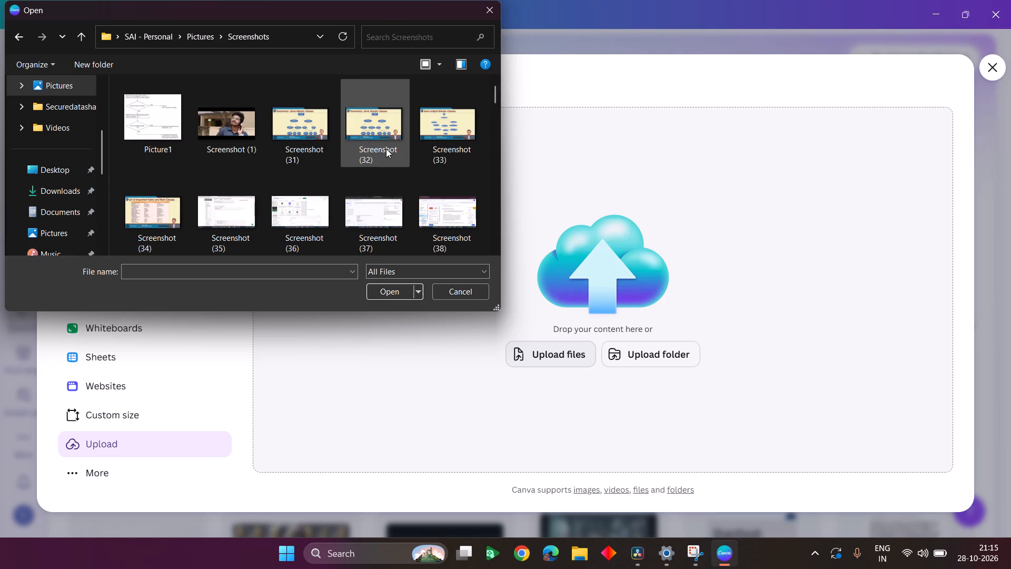
scroll(386, 149, "down", 1)
scroll(384, 211, "down", 5)
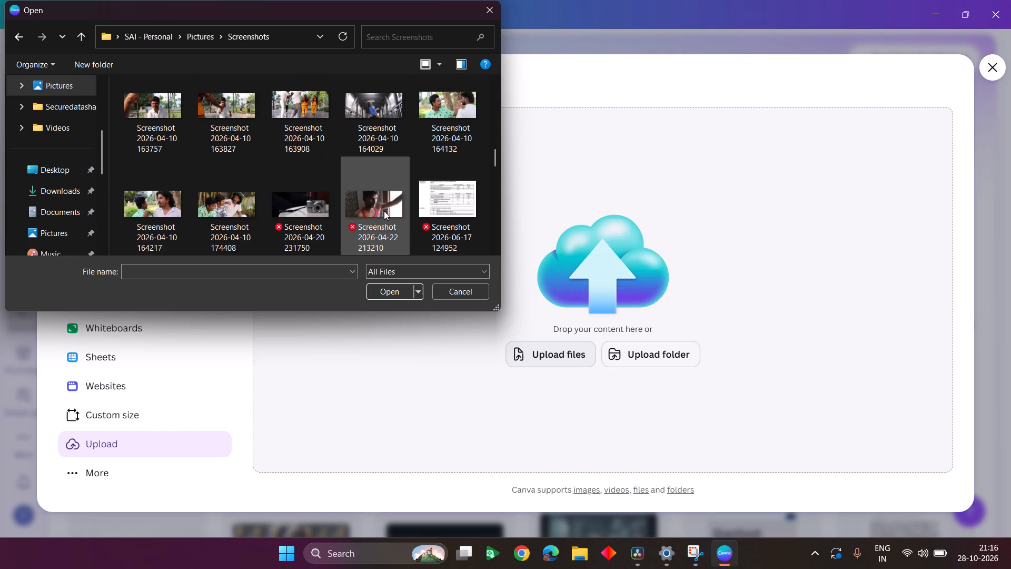
scroll(384, 211, "down", 14)
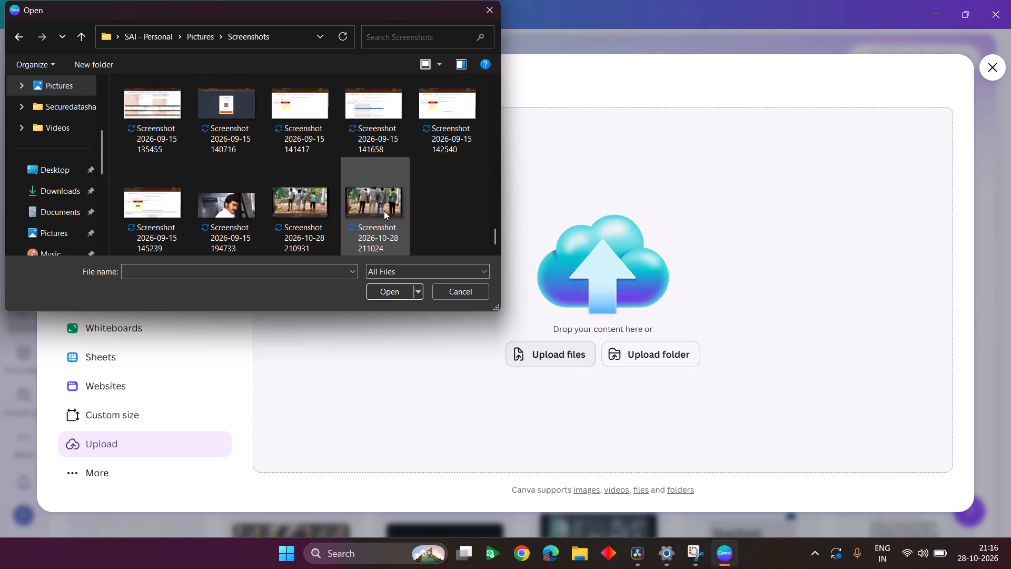
scroll(384, 211, "down", 5)
double_click(367, 207)
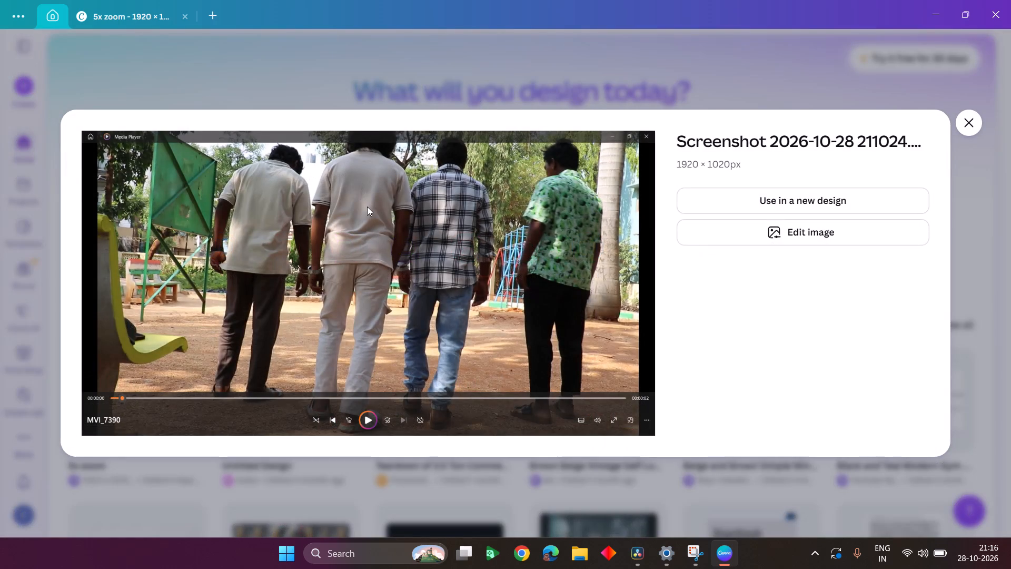
Open the uploaded screenshot for image editing, dismiss the upload notice and look over the available tools, filters and shadows.
double_click(788, 230)
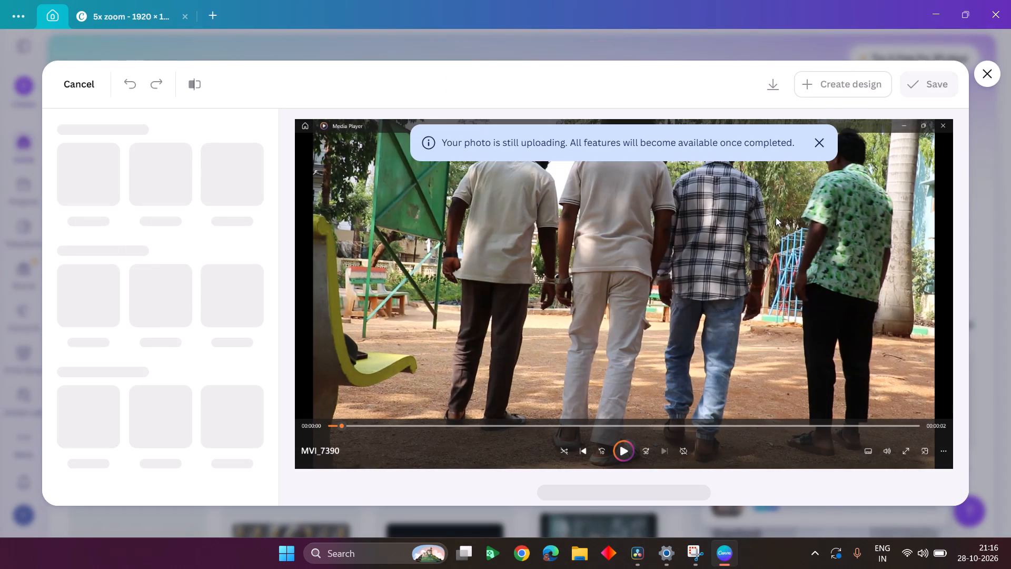
left_click(825, 147)
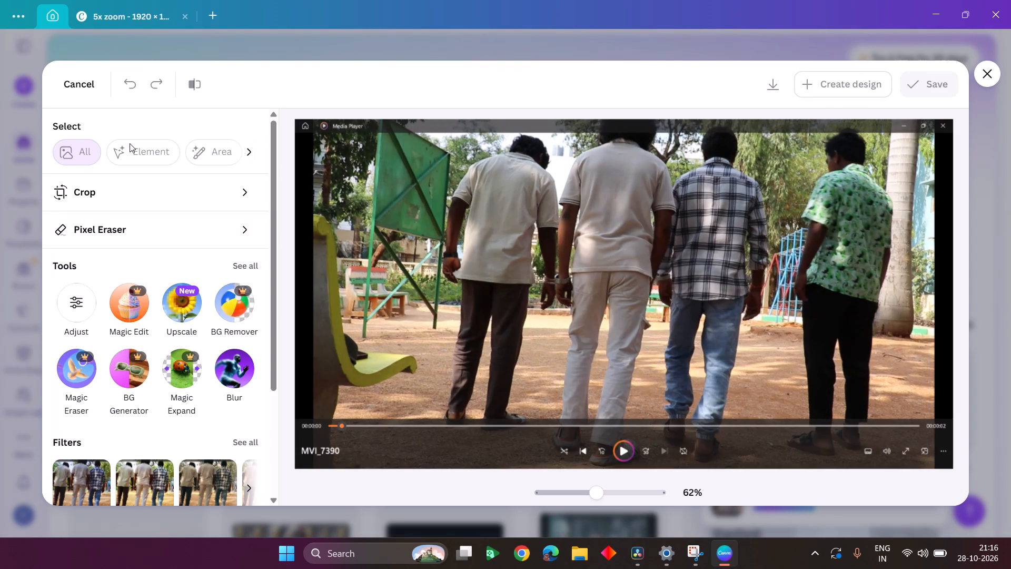
scroll(144, 265, "down", 6)
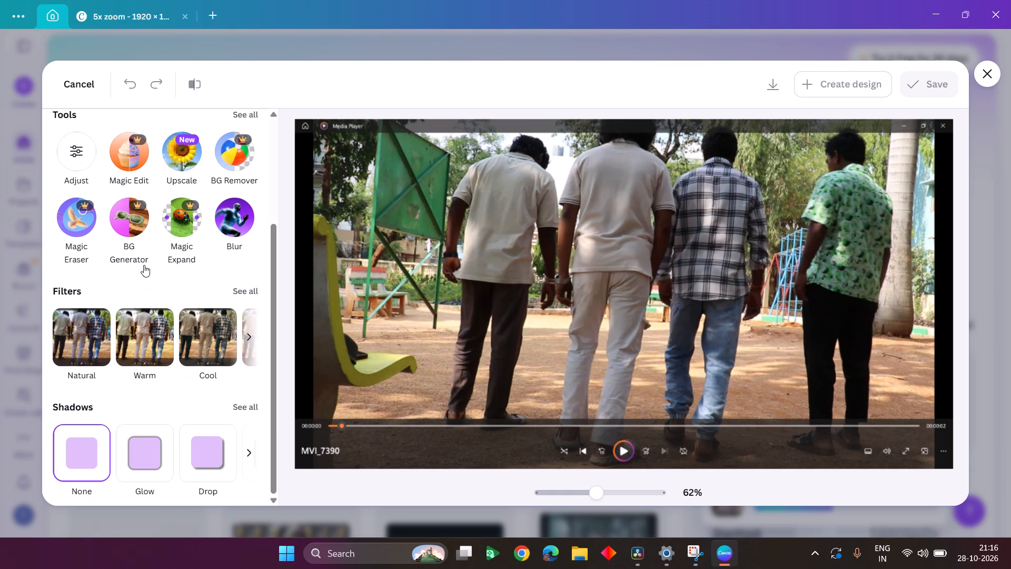
scroll(144, 265, "up", 8)
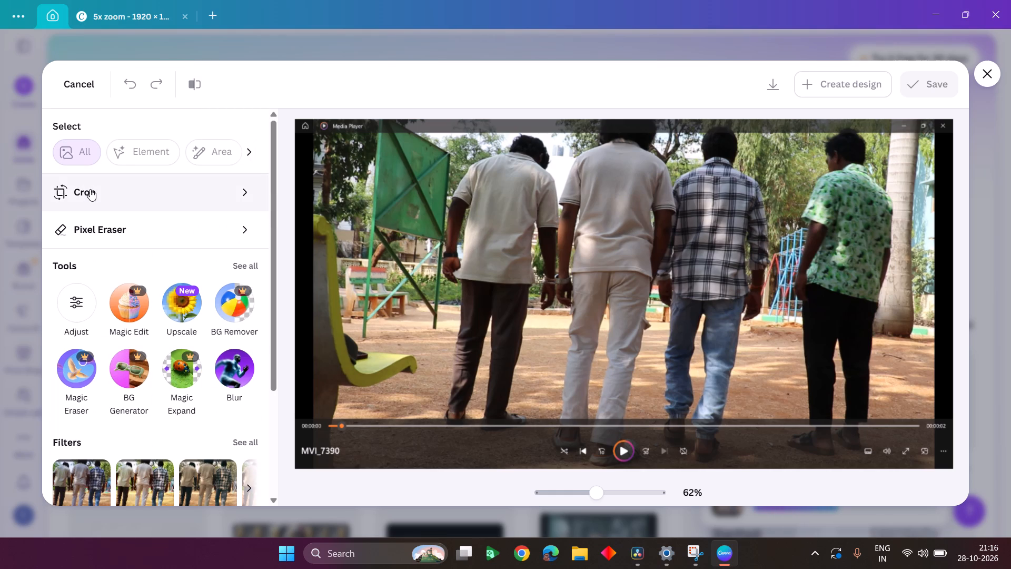
Crop the screenshot freeform to cut away the media player's title bar, playback controls and black side bars.
left_click(90, 189)
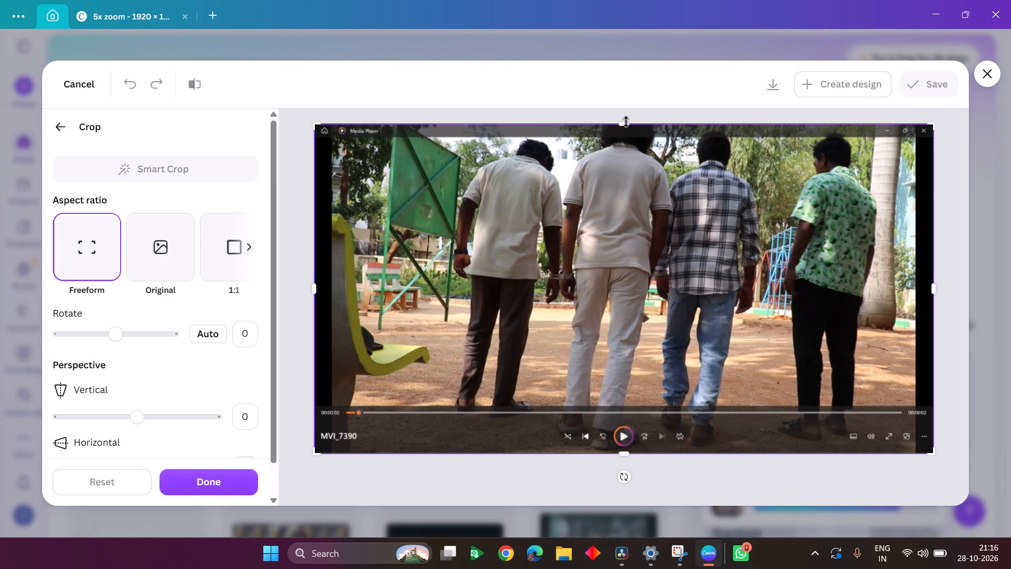
left_click_drag(626, 122, 631, 135)
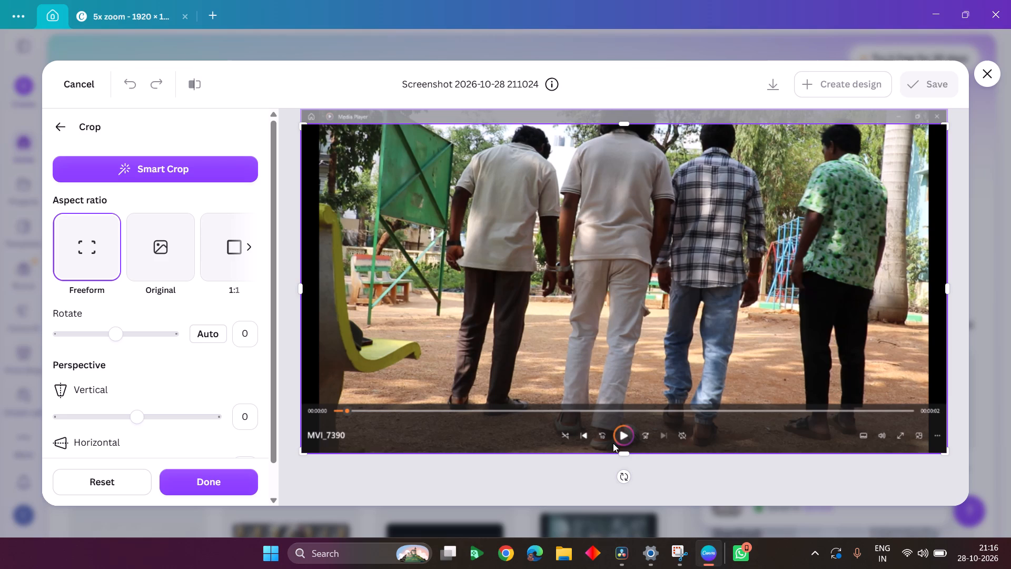
left_click_drag(625, 455, 617, 418)
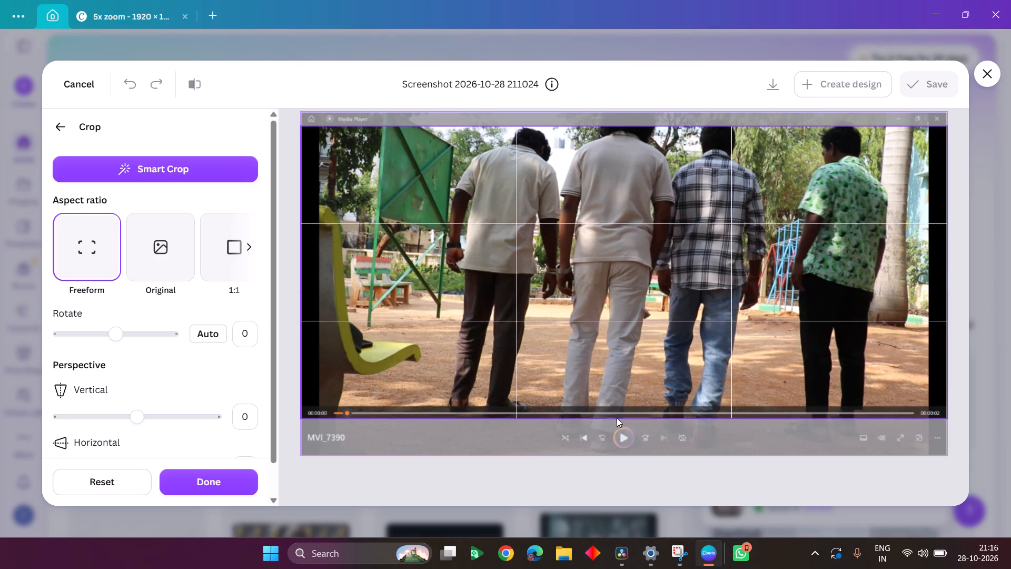
left_click_drag(617, 418, 614, 410)
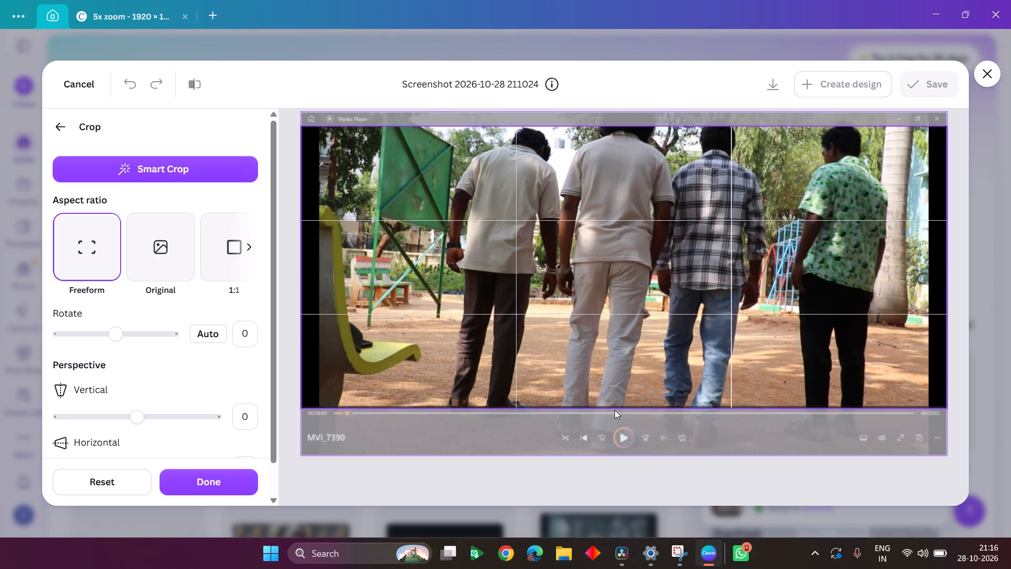
left_click_drag(614, 410, 614, 409)
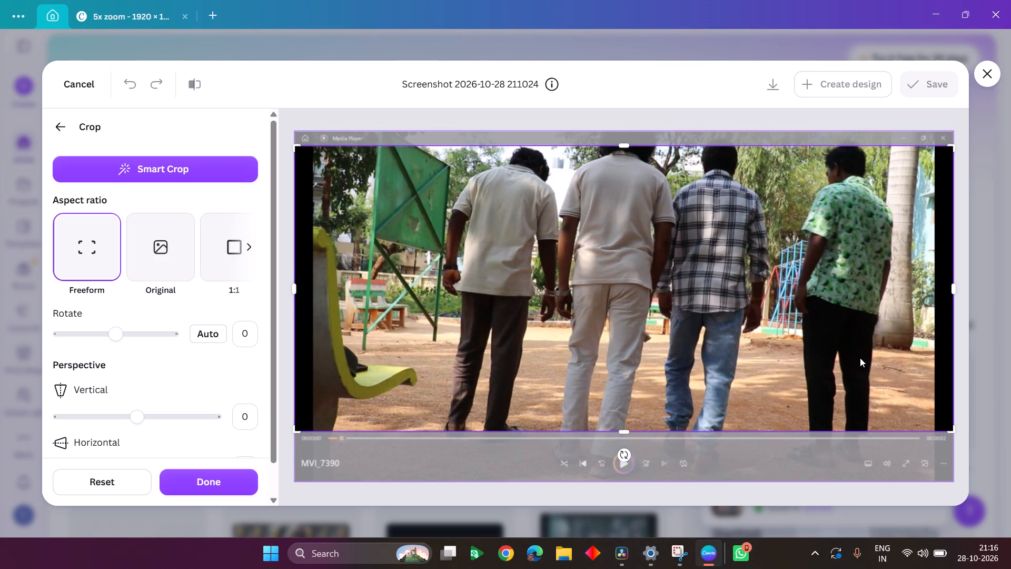
left_click_drag(957, 292, 942, 294)
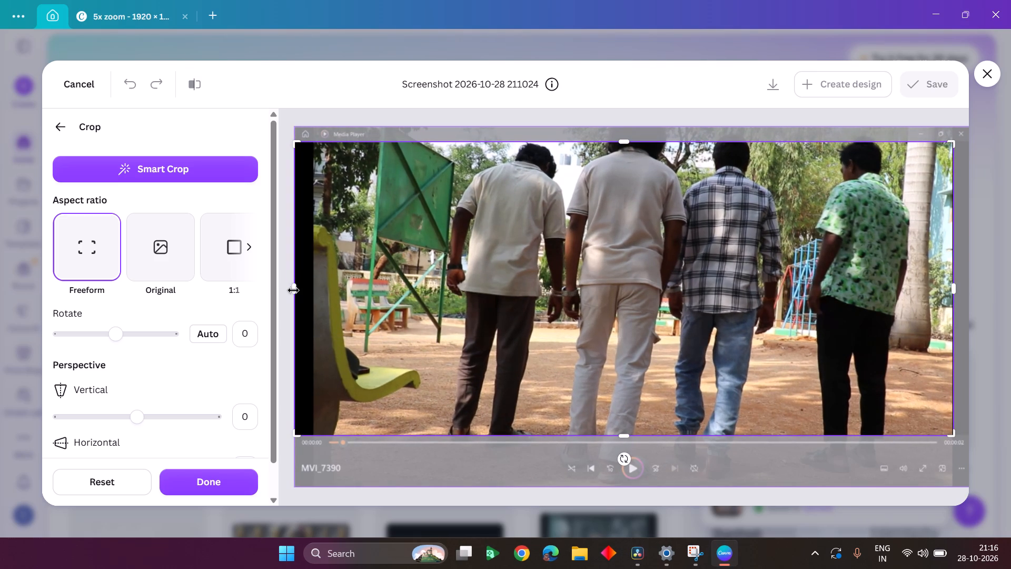
left_click_drag(293, 290, 312, 292)
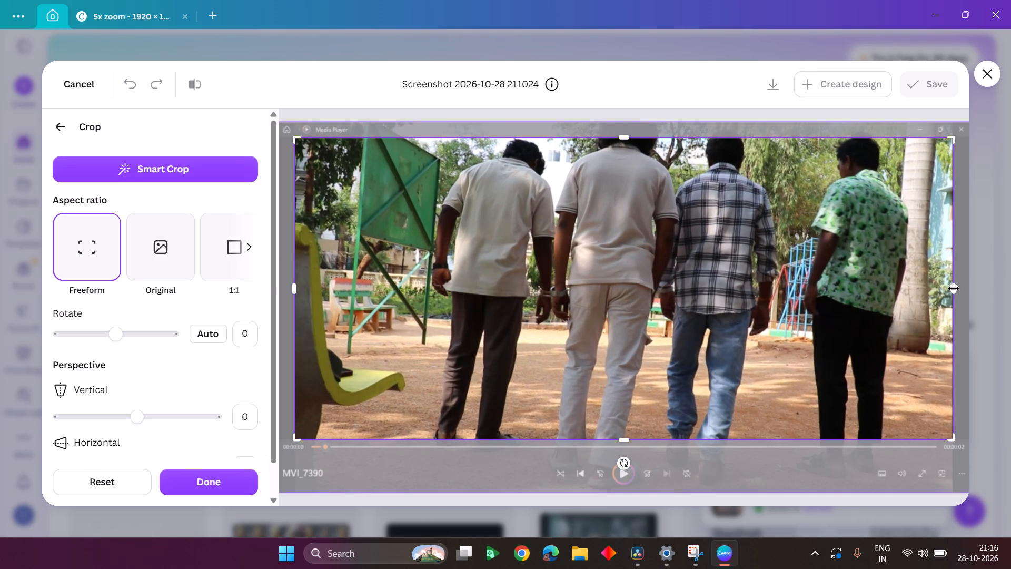
left_click(954, 289)
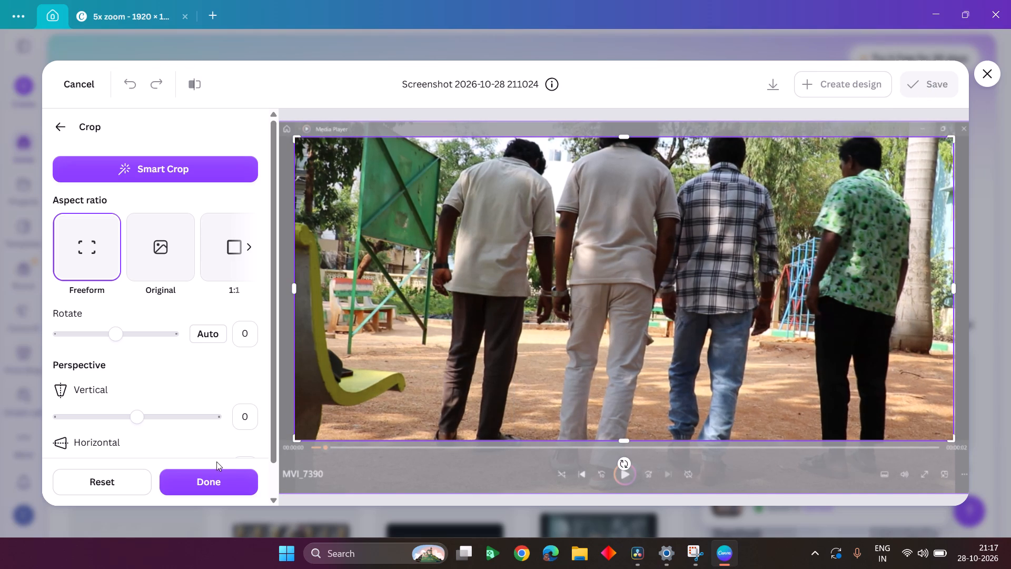
left_click(217, 483)
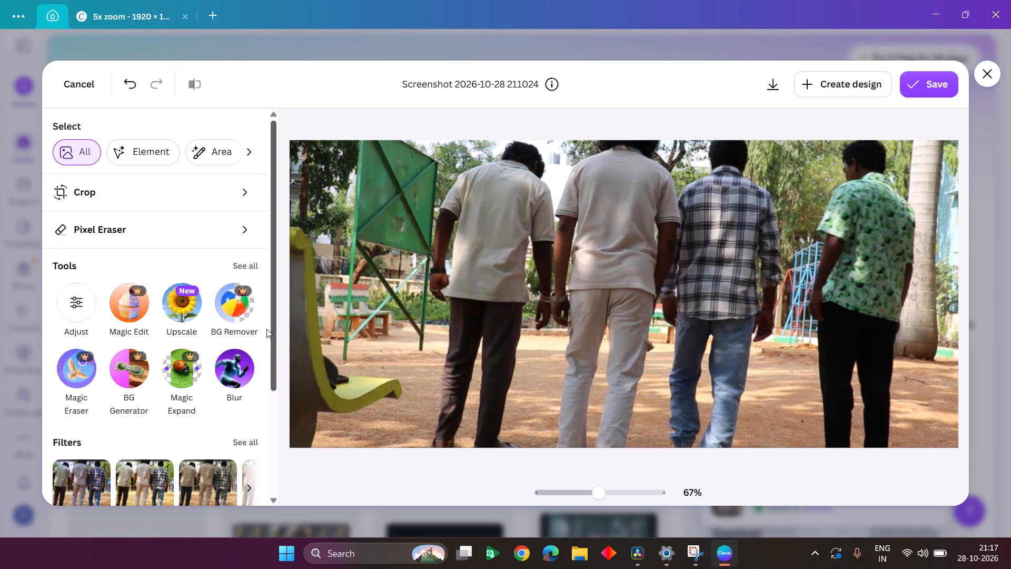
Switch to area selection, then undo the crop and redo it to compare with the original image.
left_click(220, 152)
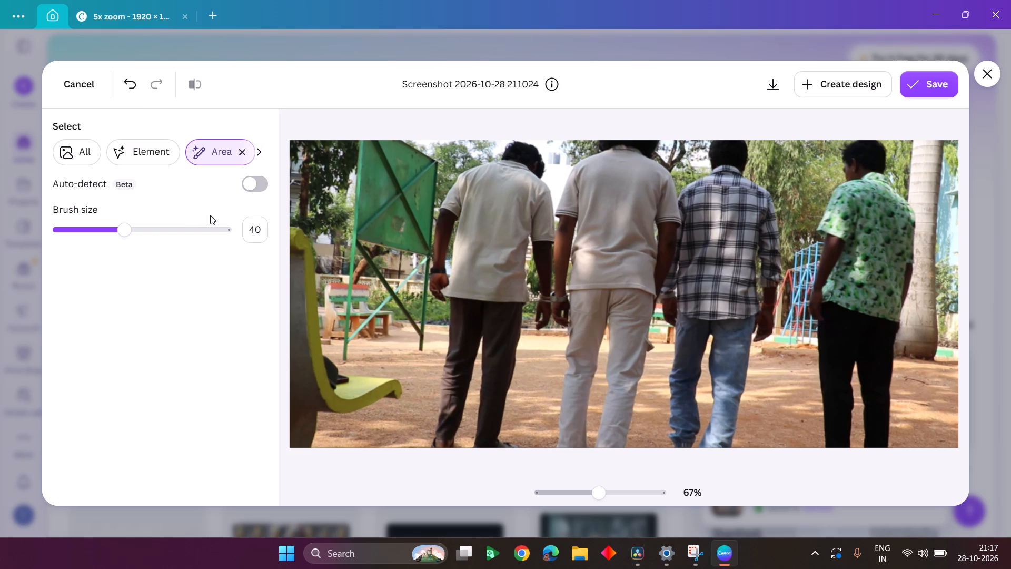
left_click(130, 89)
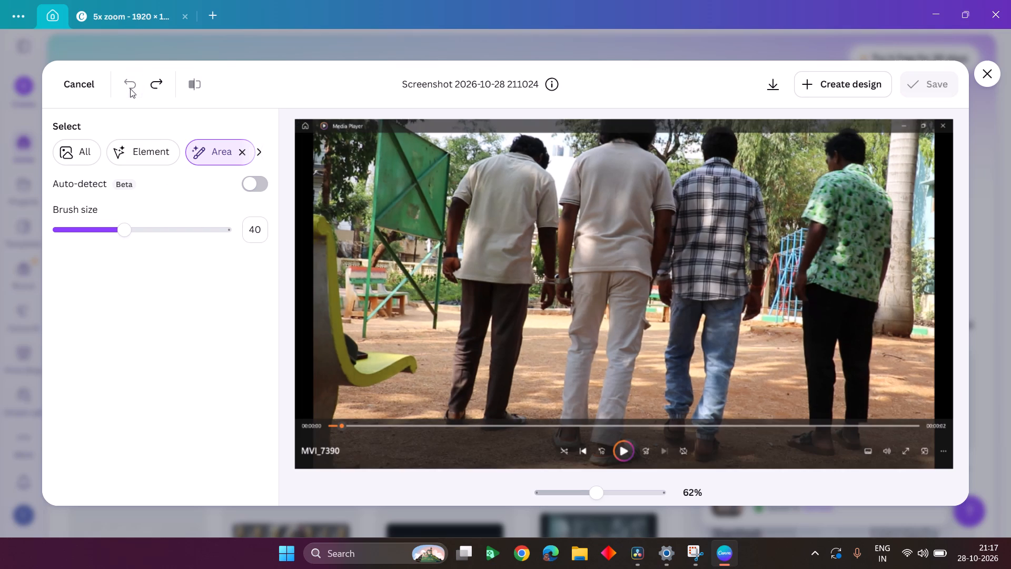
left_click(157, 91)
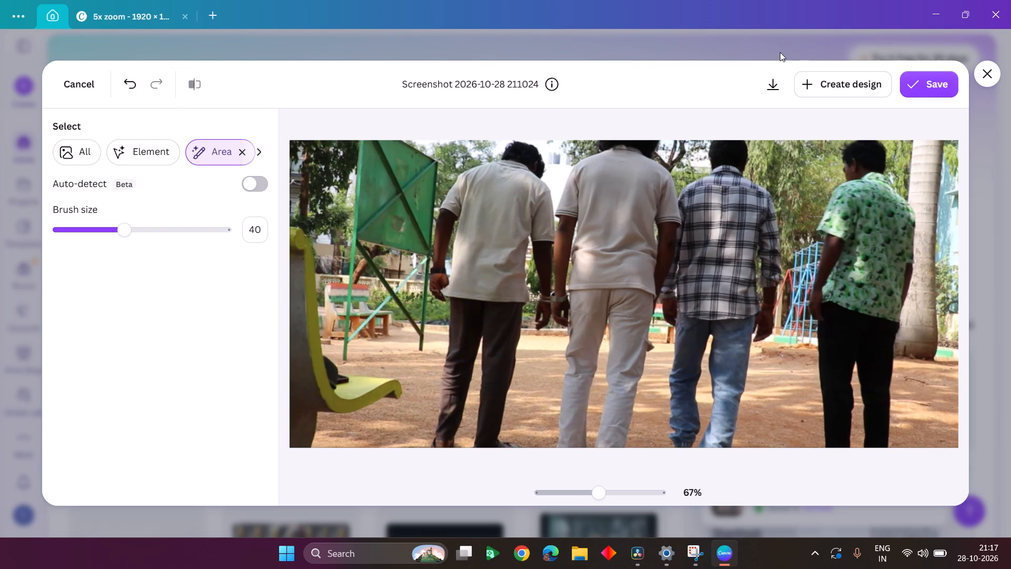
Save the cropped image to the uploads.
left_click(904, 89)
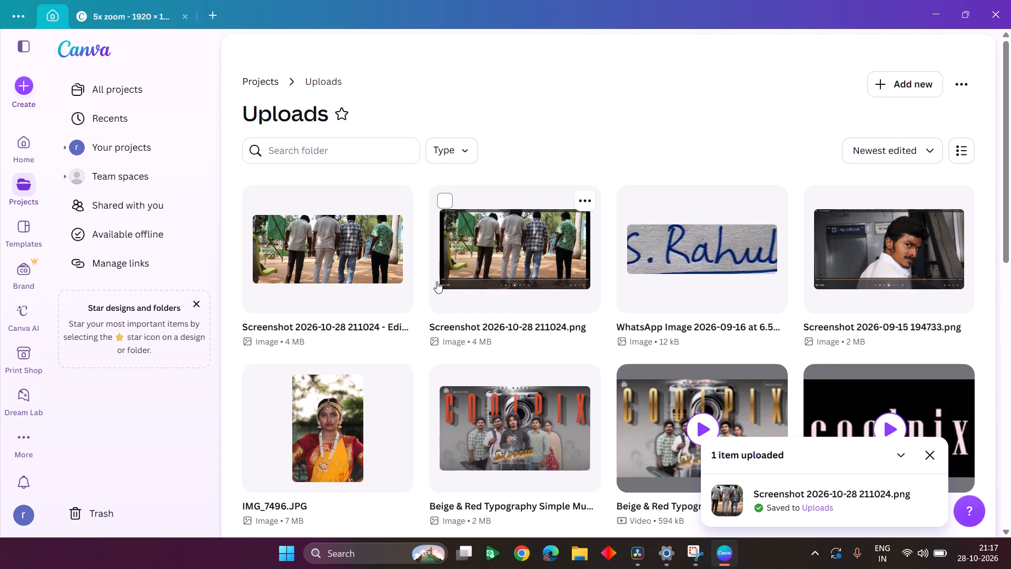
Open the preview of the uncropped Screenshot 2026-10-28 211024.png from the uploads and dismiss the upload notification.
double_click(535, 244)
left_click(931, 454)
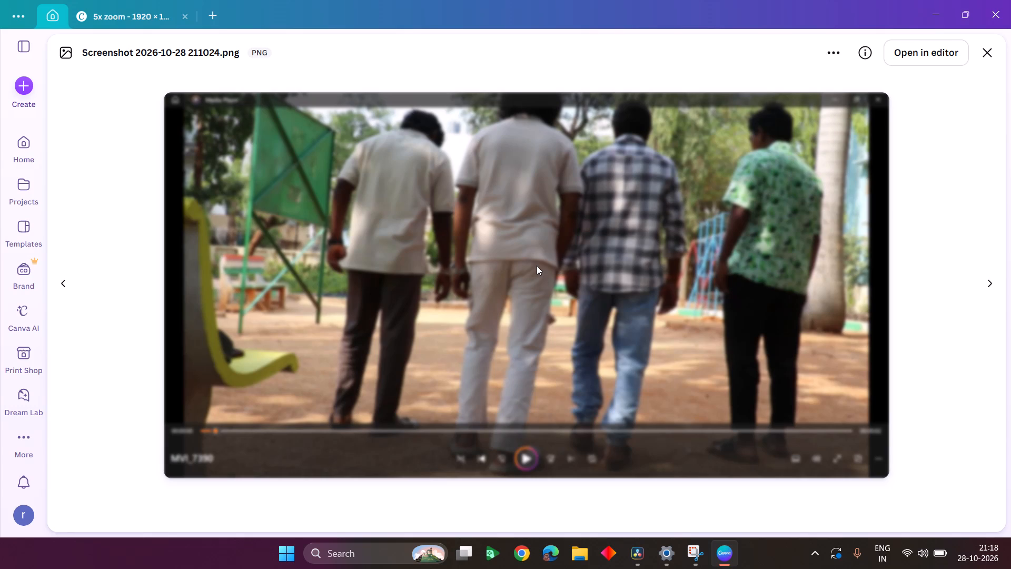
left_click(935, 305)
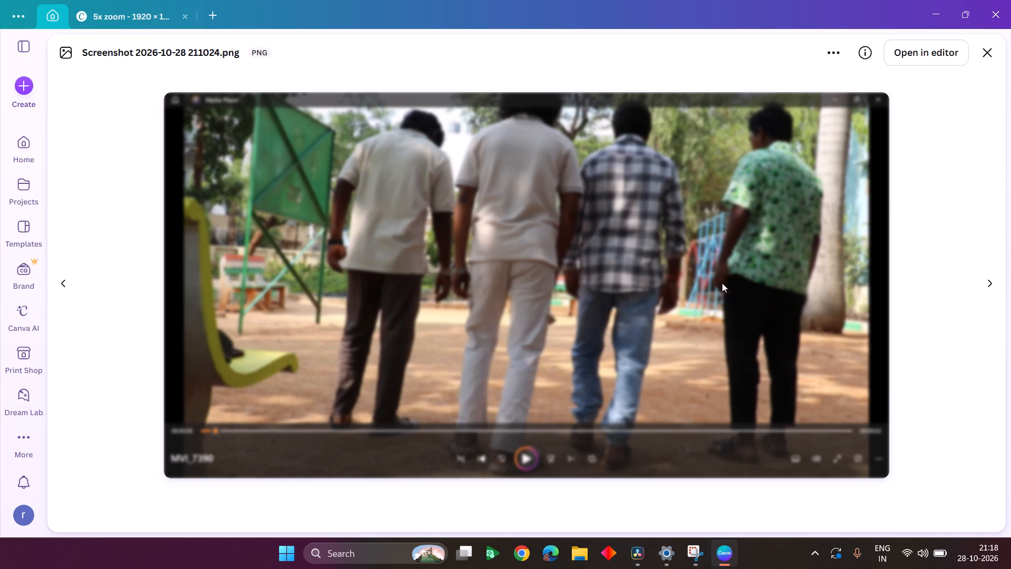
left_click(722, 283)
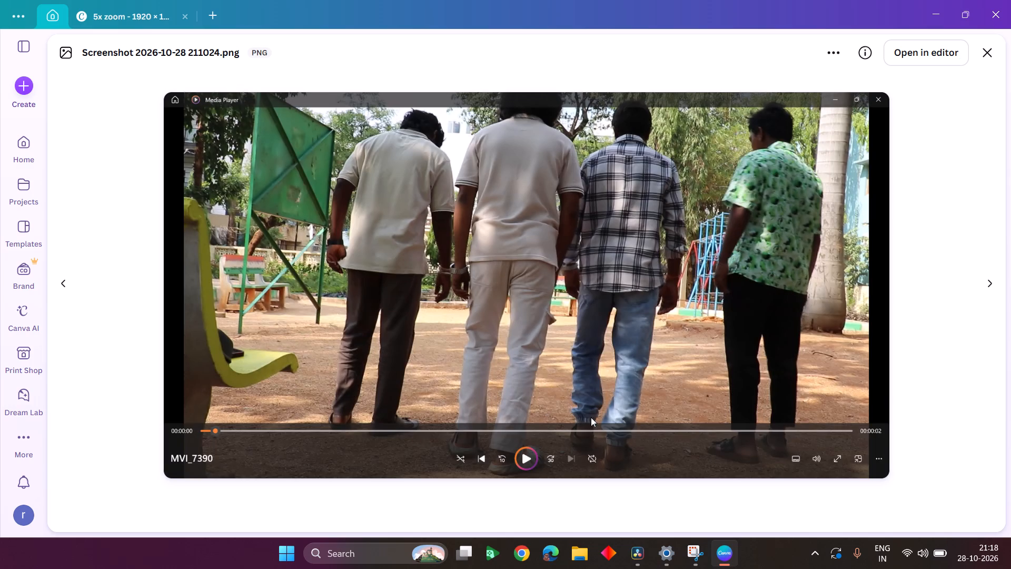
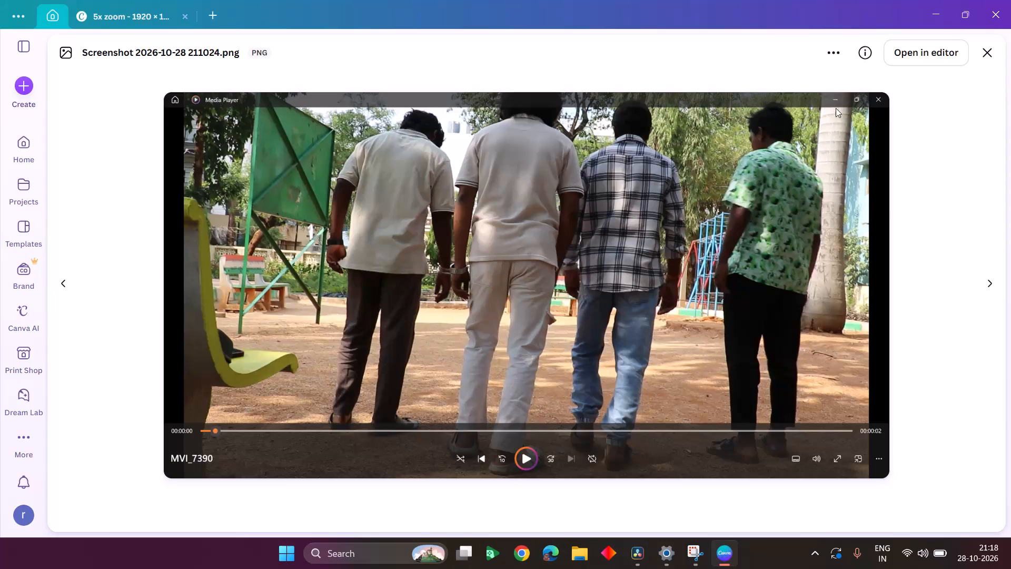
Open the uncropped Screenshot 2026-10-28 211024.png in the editor.
double_click(907, 56)
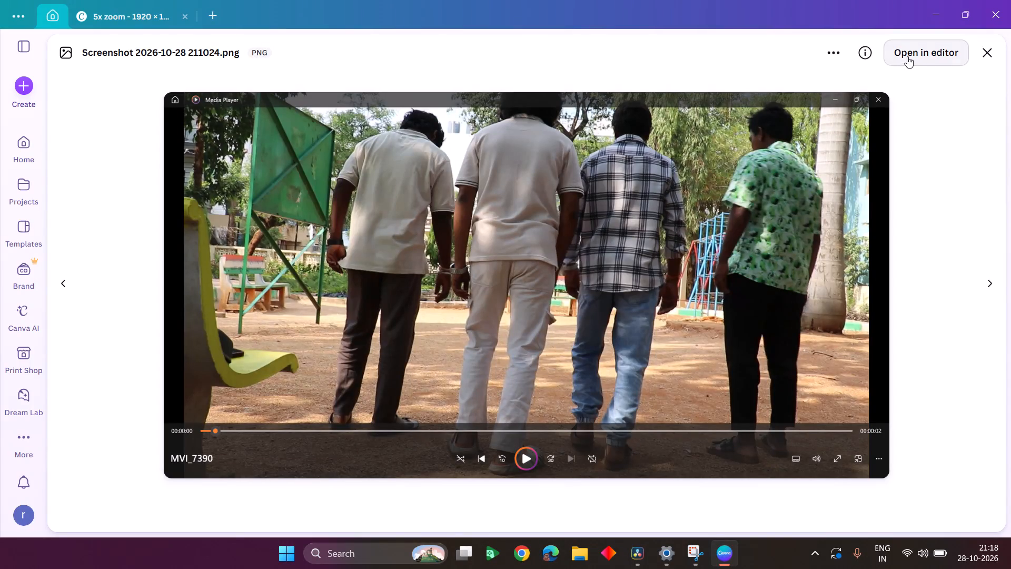
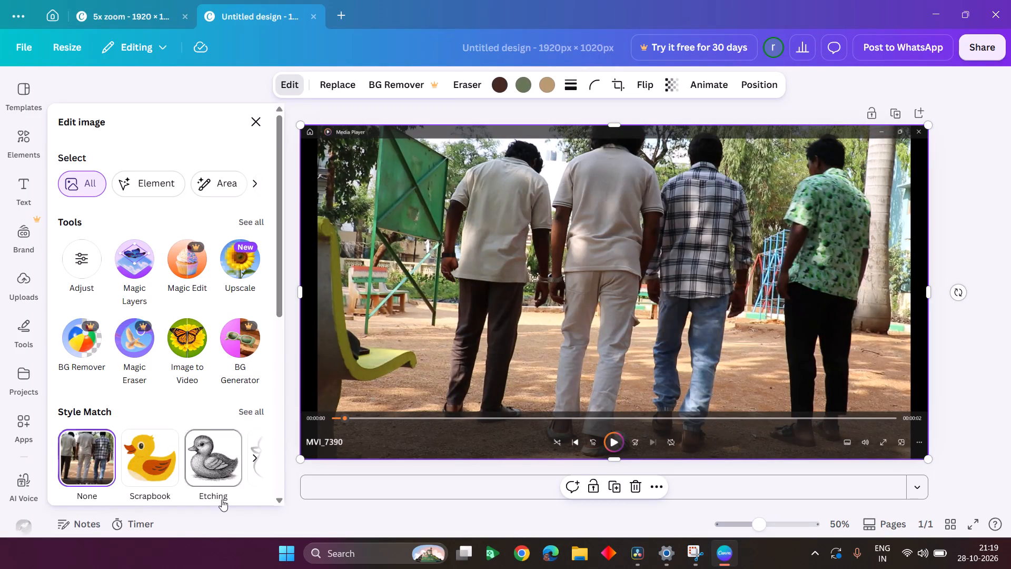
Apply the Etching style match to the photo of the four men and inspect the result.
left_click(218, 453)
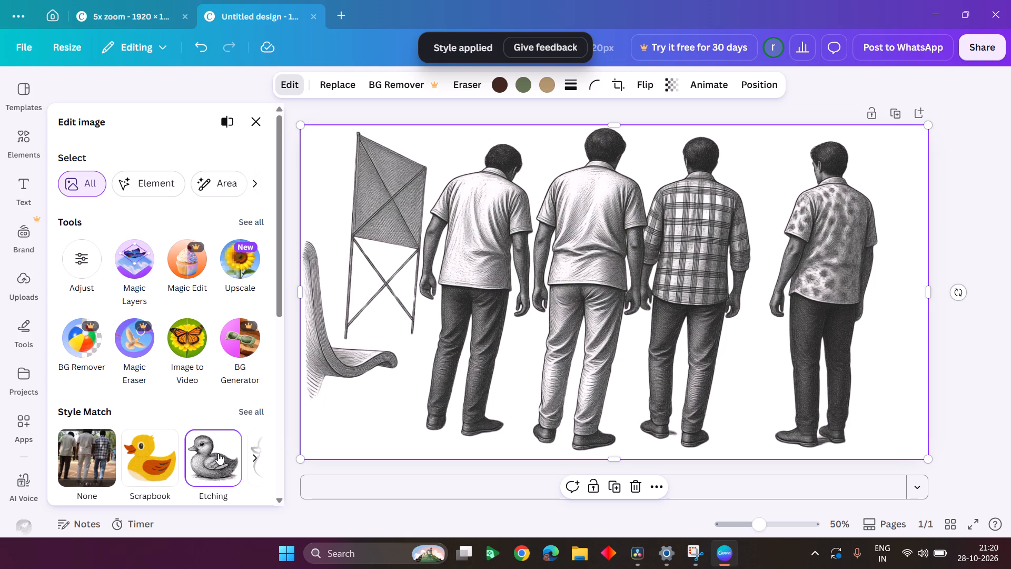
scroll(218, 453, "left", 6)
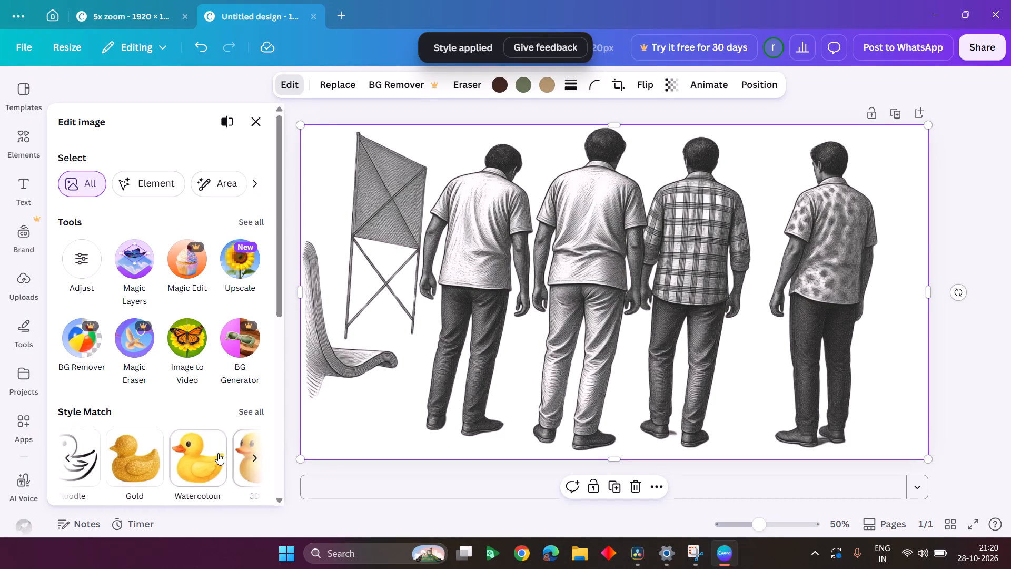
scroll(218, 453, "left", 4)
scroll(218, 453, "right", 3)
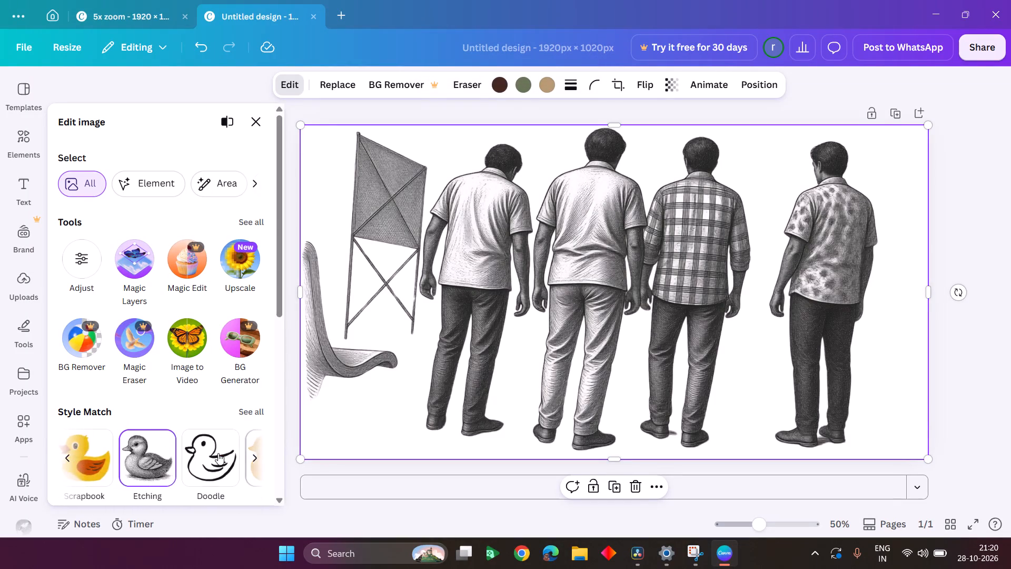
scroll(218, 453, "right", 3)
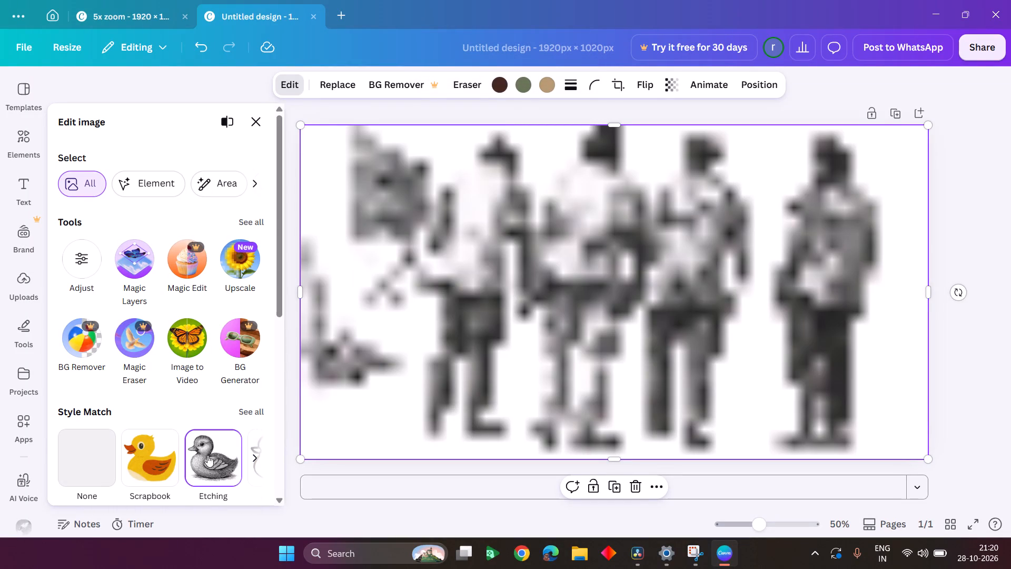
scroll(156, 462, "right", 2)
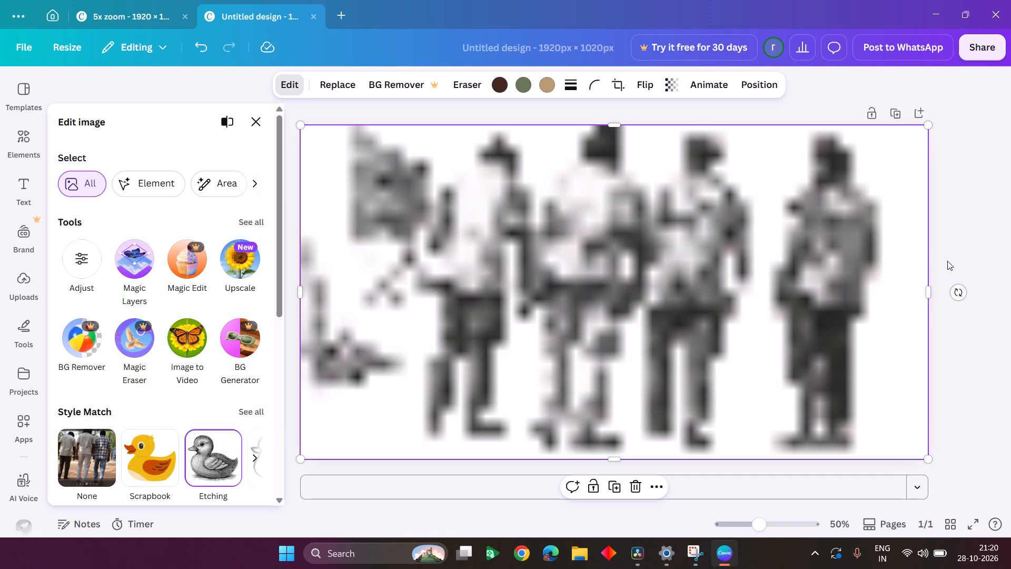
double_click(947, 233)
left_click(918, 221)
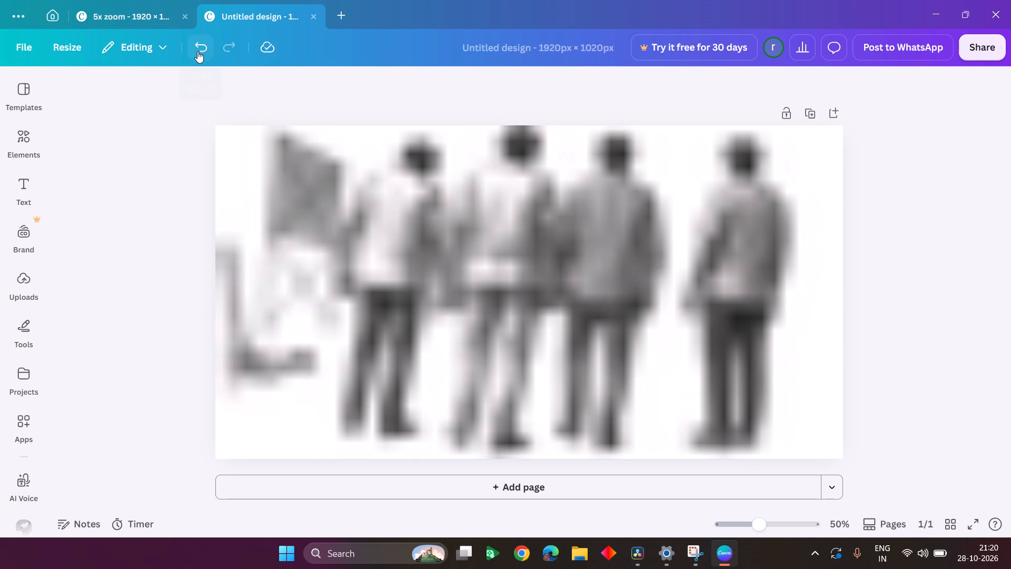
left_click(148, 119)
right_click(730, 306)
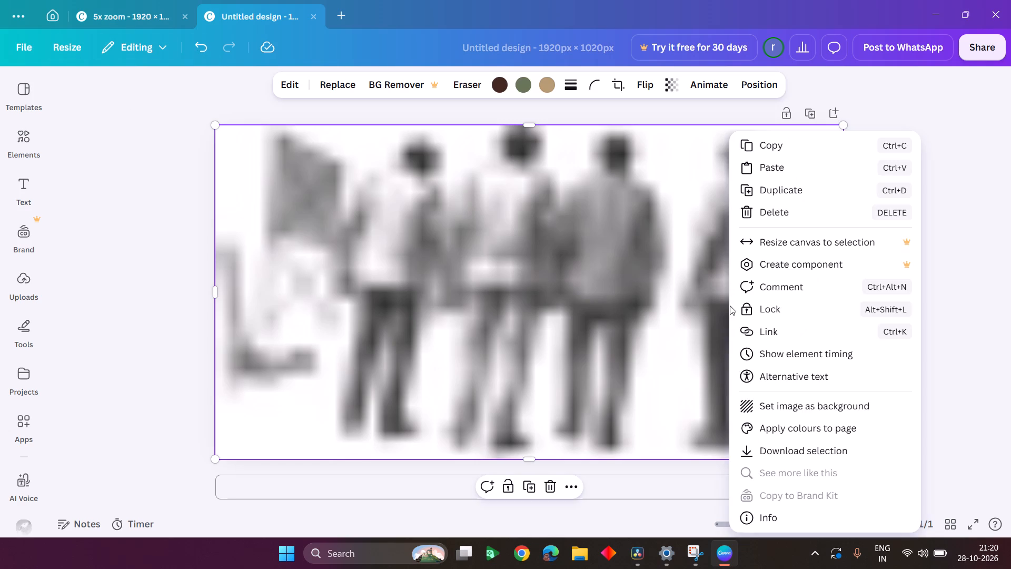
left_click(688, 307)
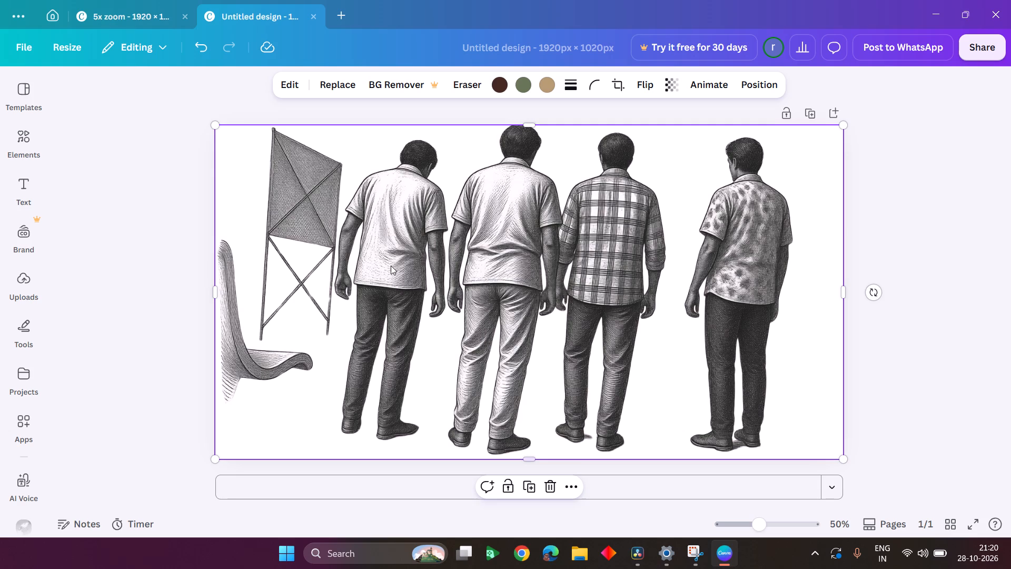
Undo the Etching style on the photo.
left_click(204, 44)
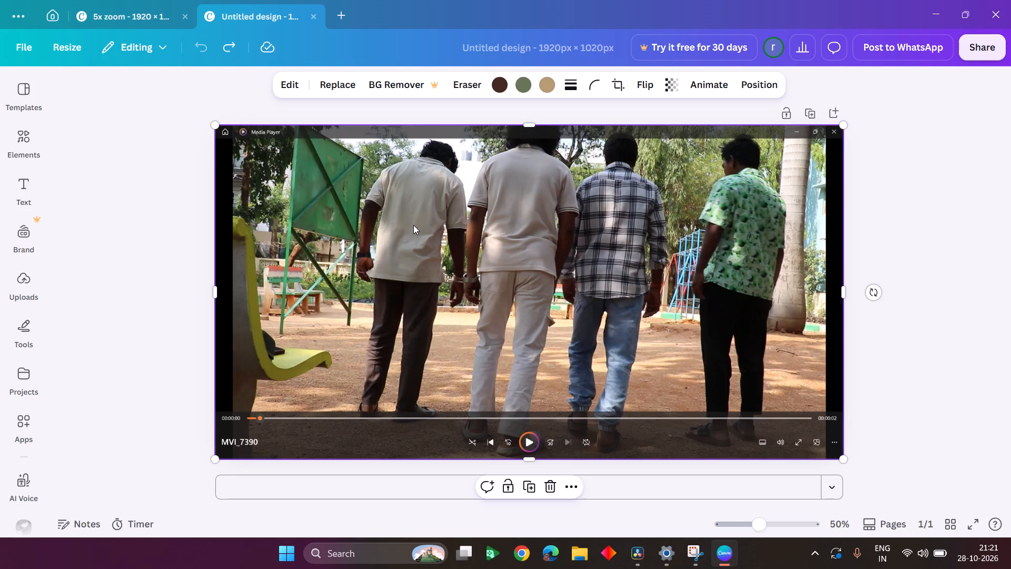
Add a recommended black bottom-fade gradient, align it with the page's top-left corner and enlarge it beyond the page width to about 1,970 px.
left_click(23, 143)
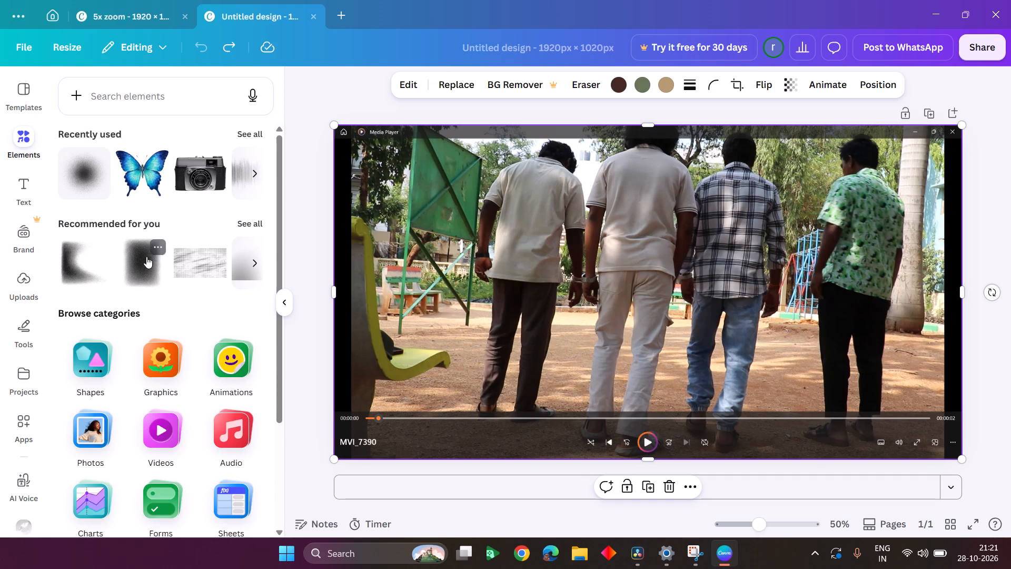
scroll(155, 241, "down", 1)
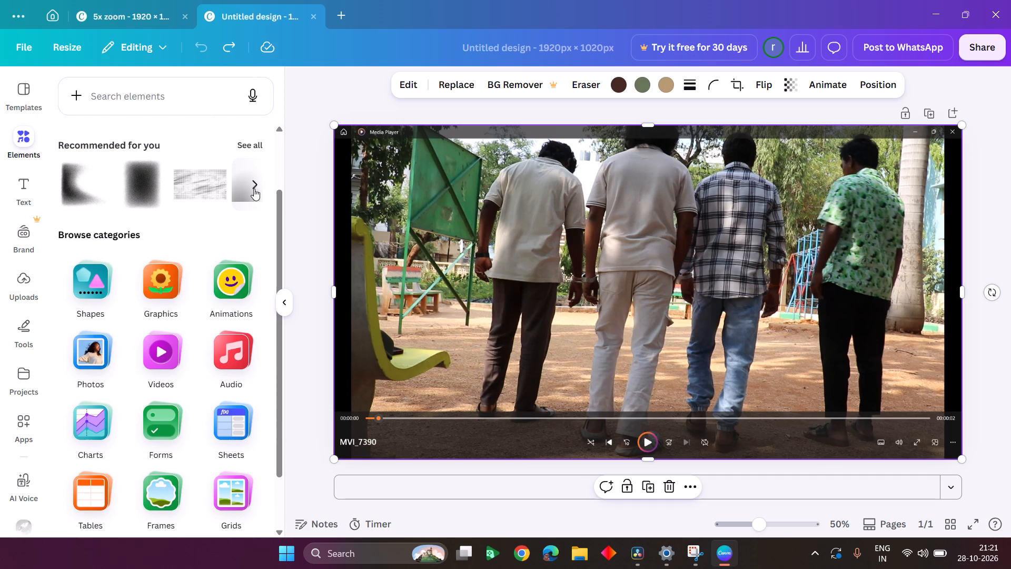
left_click(253, 180)
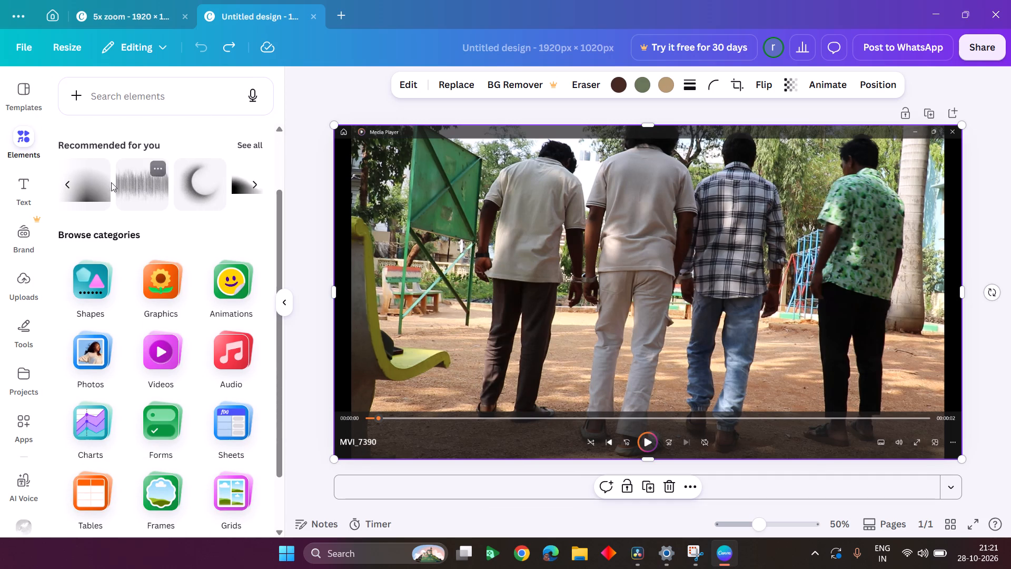
left_click(92, 188)
left_click_drag(737, 283, 634, 252)
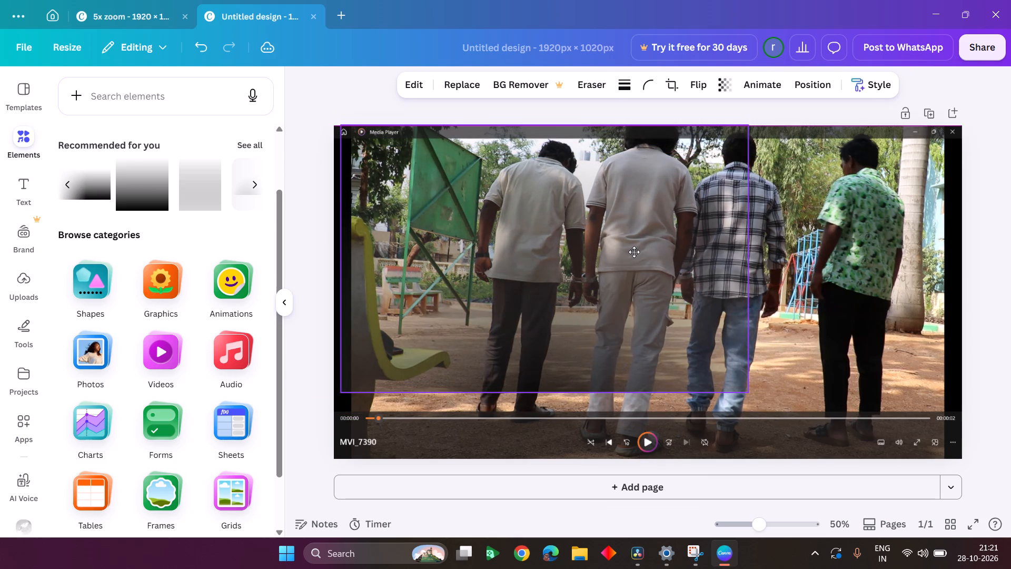
left_click_drag(634, 252, 630, 252)
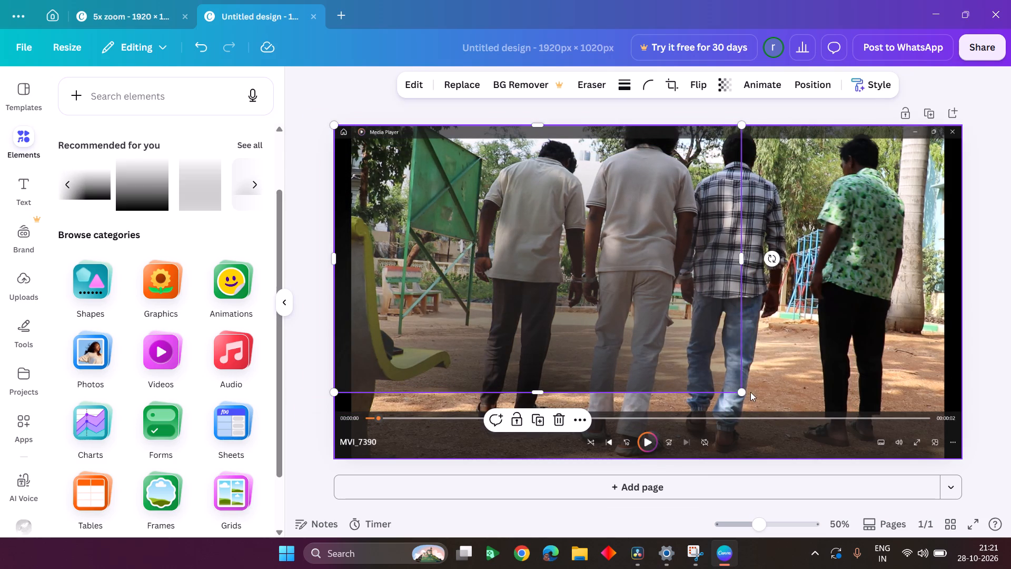
left_click_drag(743, 390, 1010, 518)
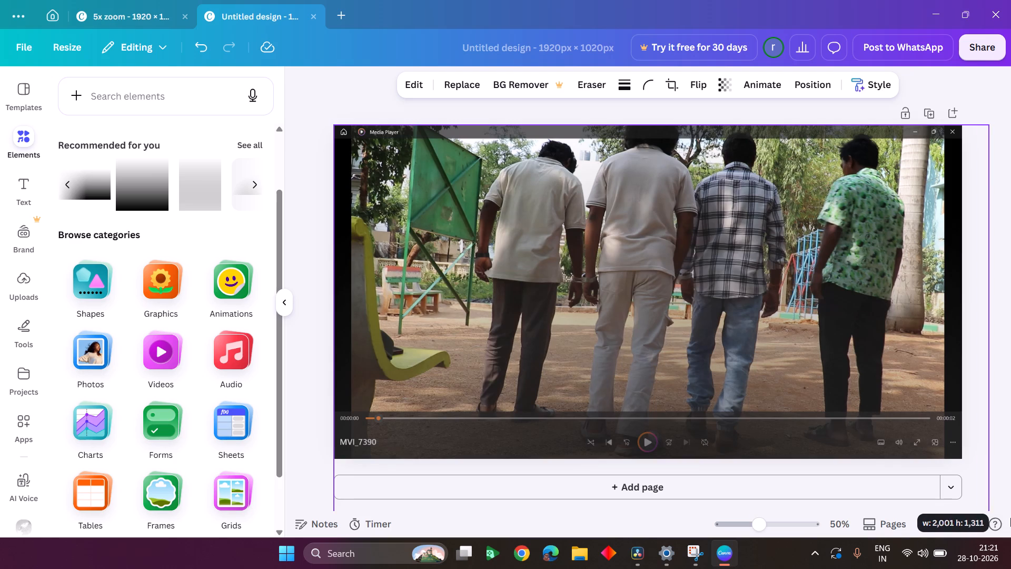
left_click_drag(1010, 518, 1002, 512)
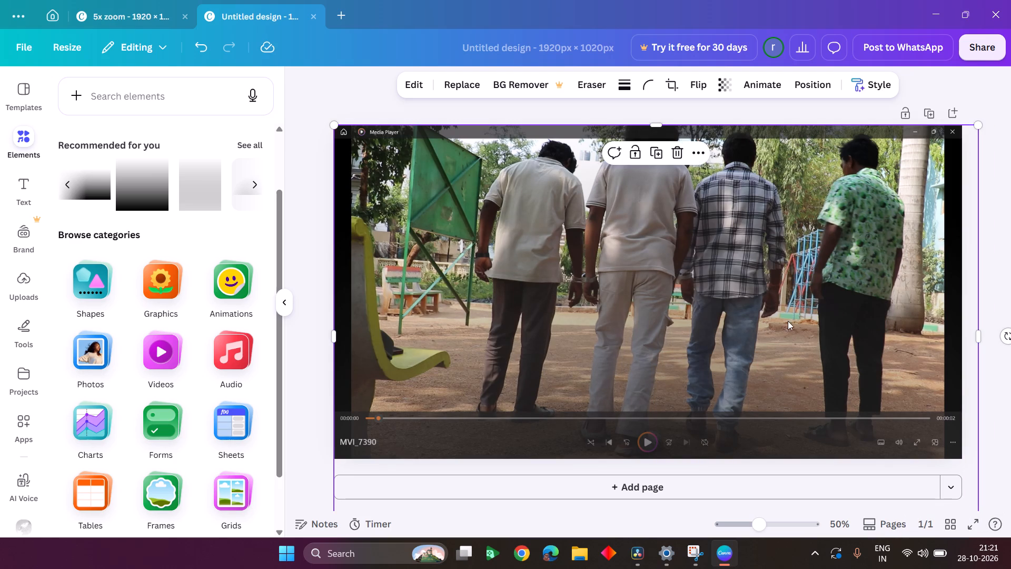
Move the gradient up so its dark end covers the page bottom, and trim its top and left side to the page edges.
left_click_drag(766, 309, 754, 220)
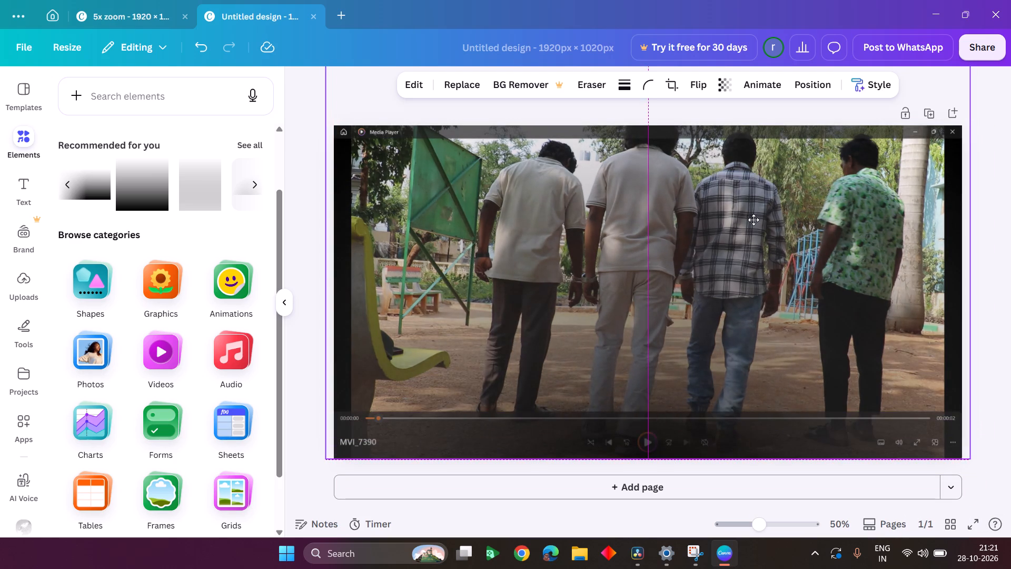
left_click_drag(754, 220, 752, 212)
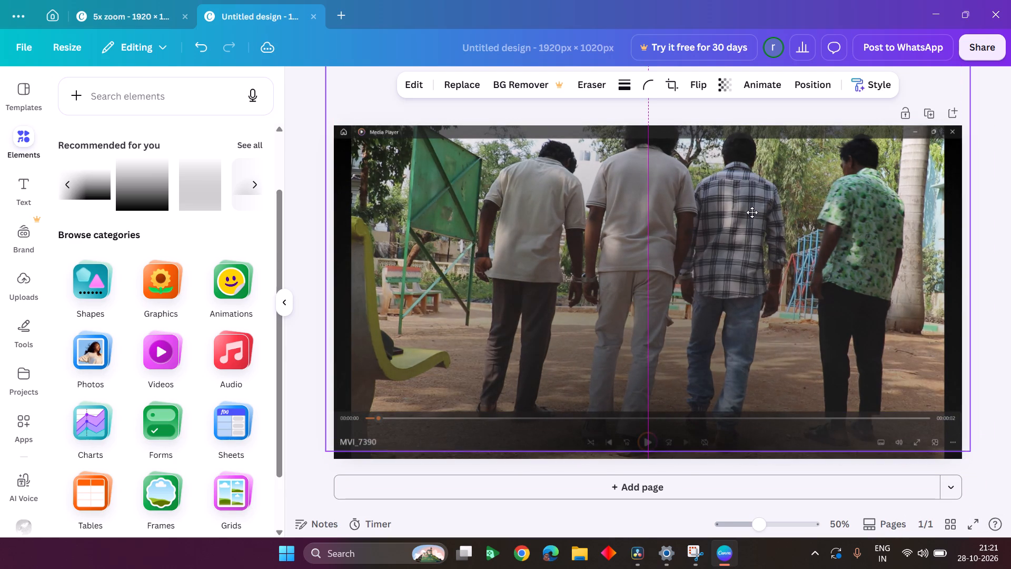
left_click_drag(752, 212, 752, 212)
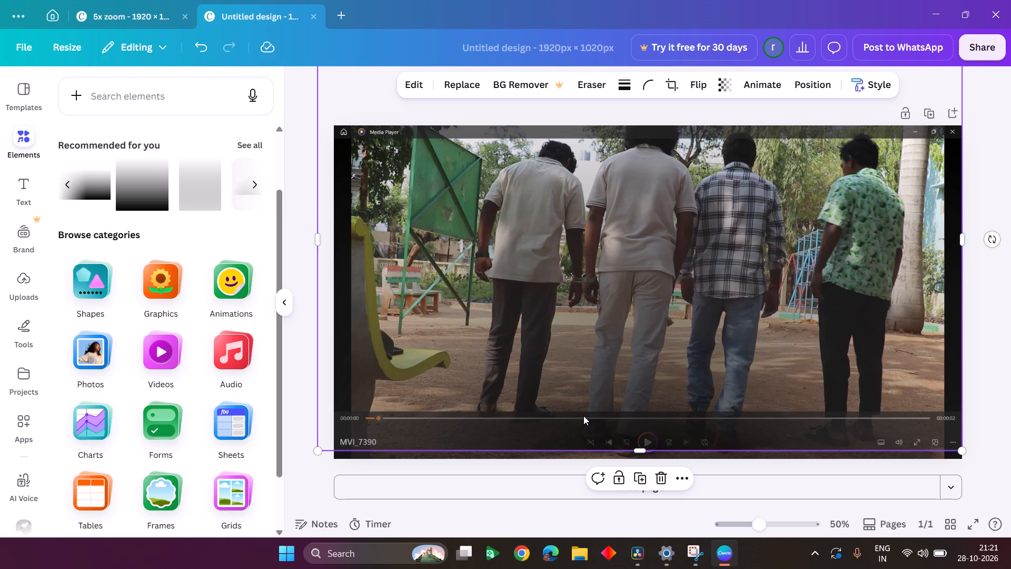
left_click_drag(583, 416, 583, 436)
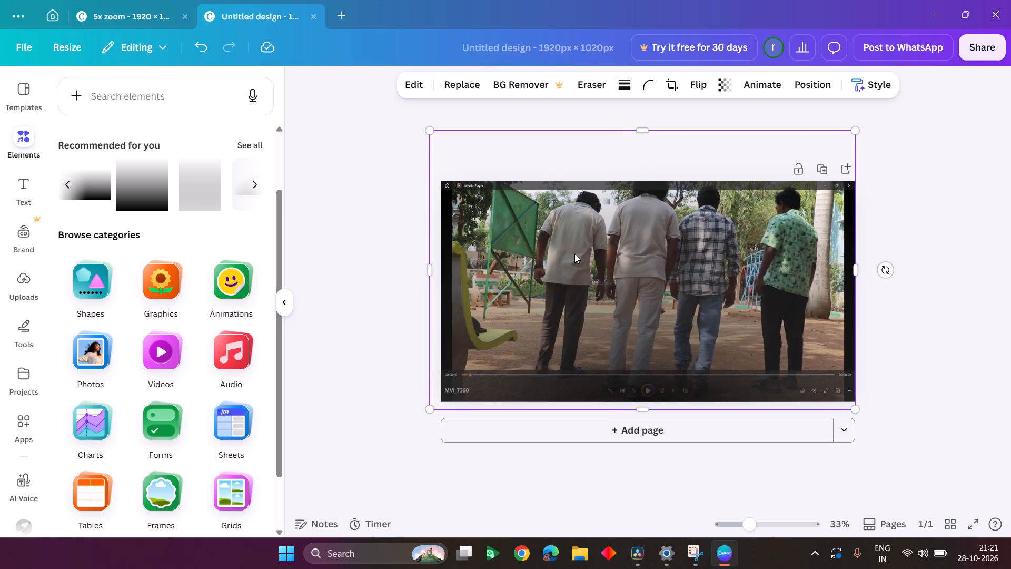
left_click_drag(641, 135, 641, 155)
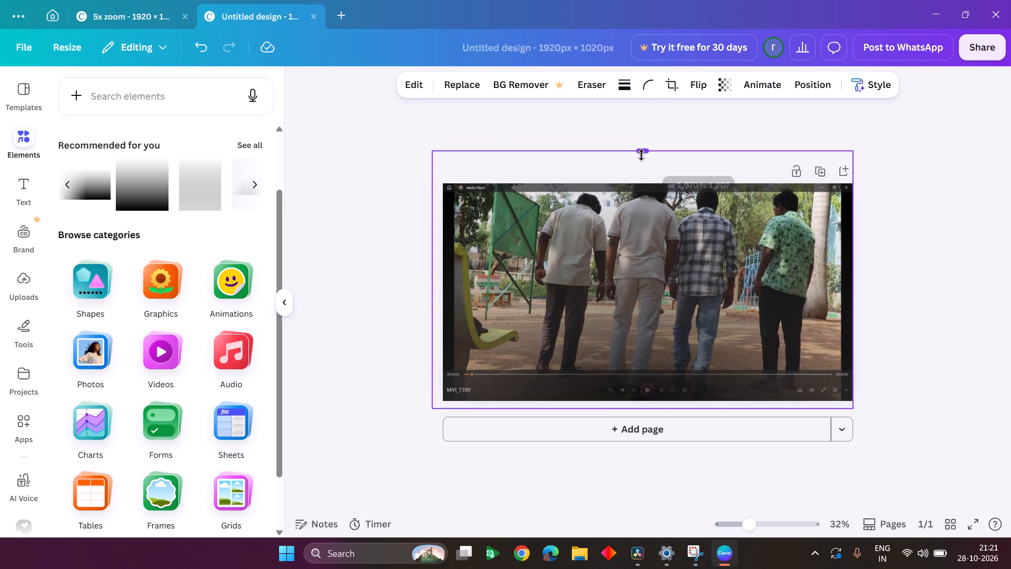
left_click_drag(641, 155, 641, 186)
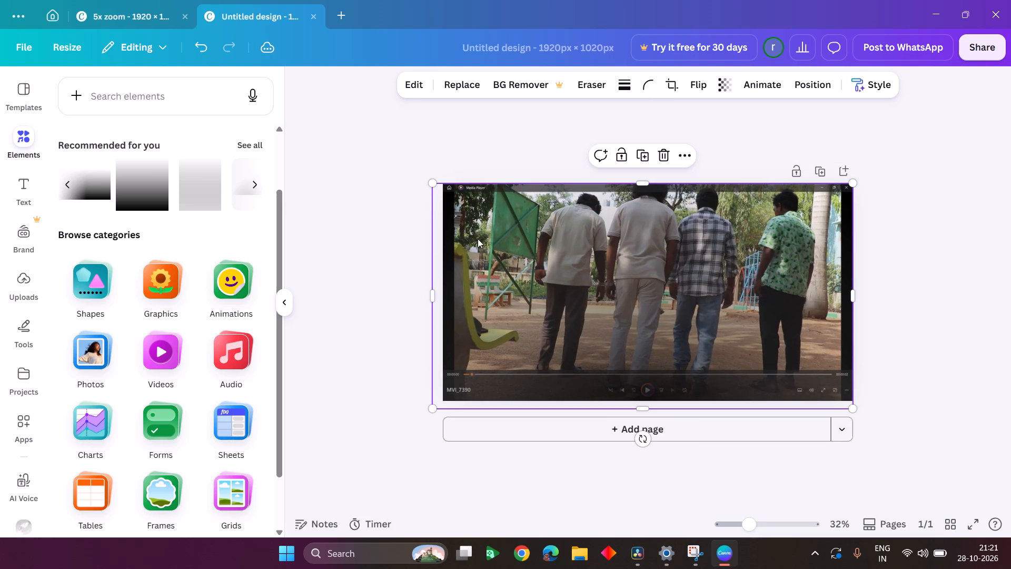
left_click_drag(431, 291, 448, 292)
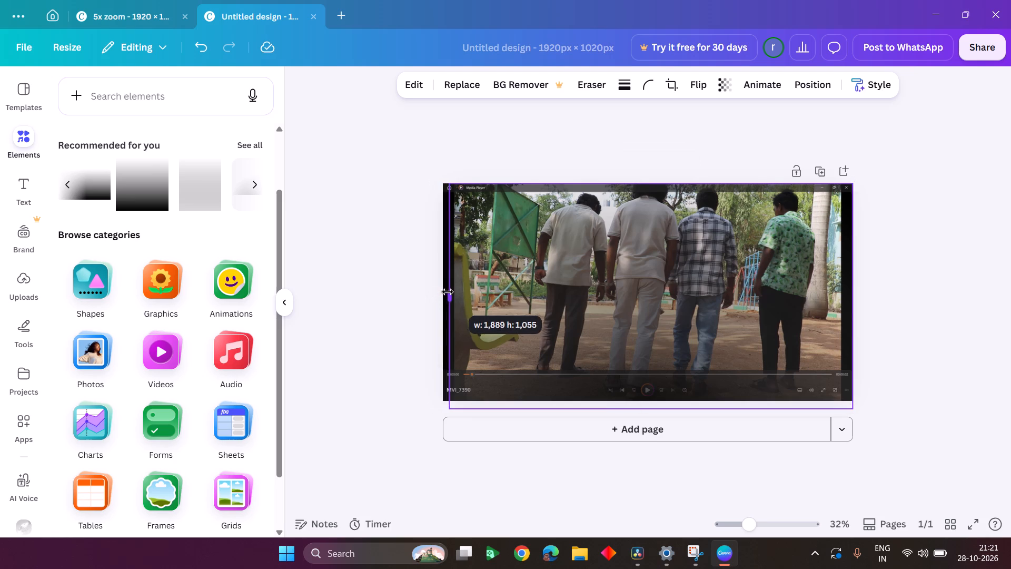
left_click_drag(448, 292, 440, 291)
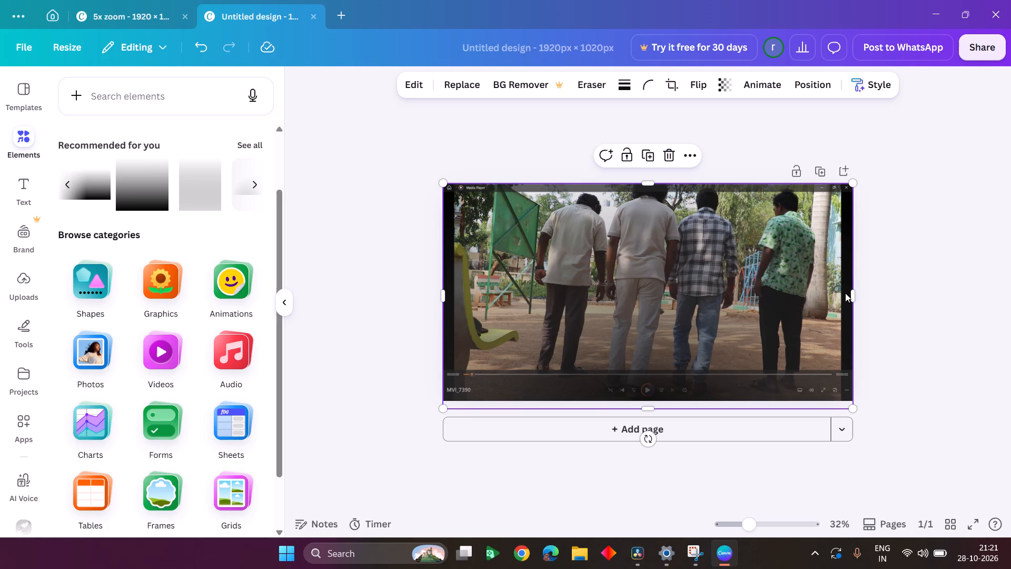
Add a second black-to-transparent gradient darkening toward the bottom, and size it to cover the whole page from the top-left corner.
left_click(143, 202)
left_click_drag(606, 280, 552, 255)
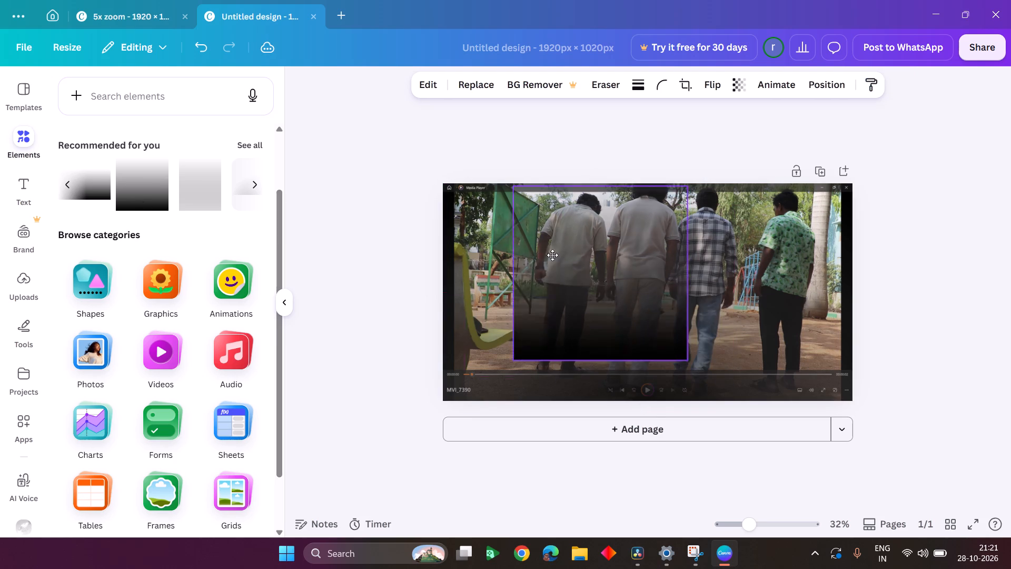
left_click_drag(552, 255, 490, 256)
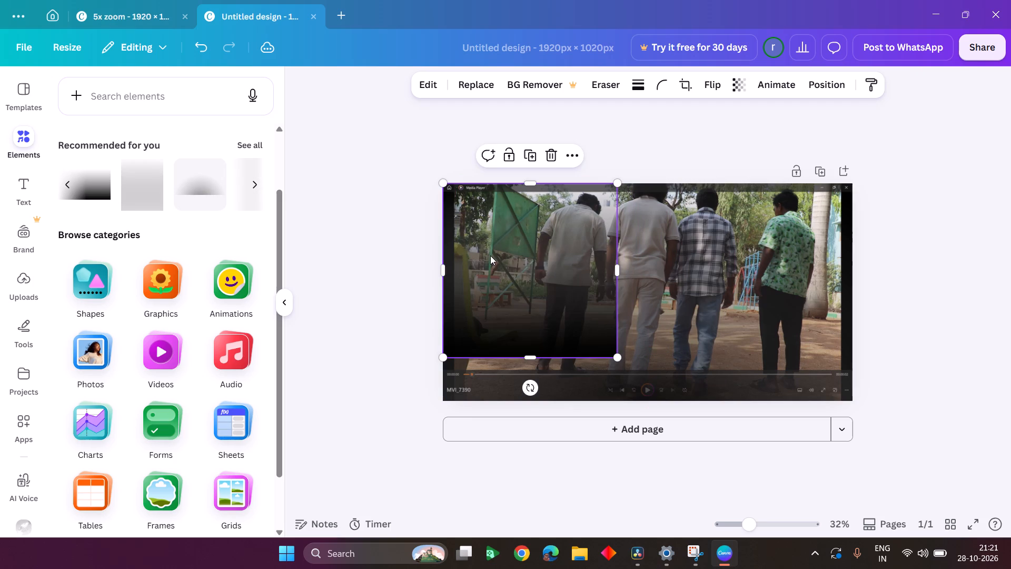
left_click_drag(617, 360, 664, 397)
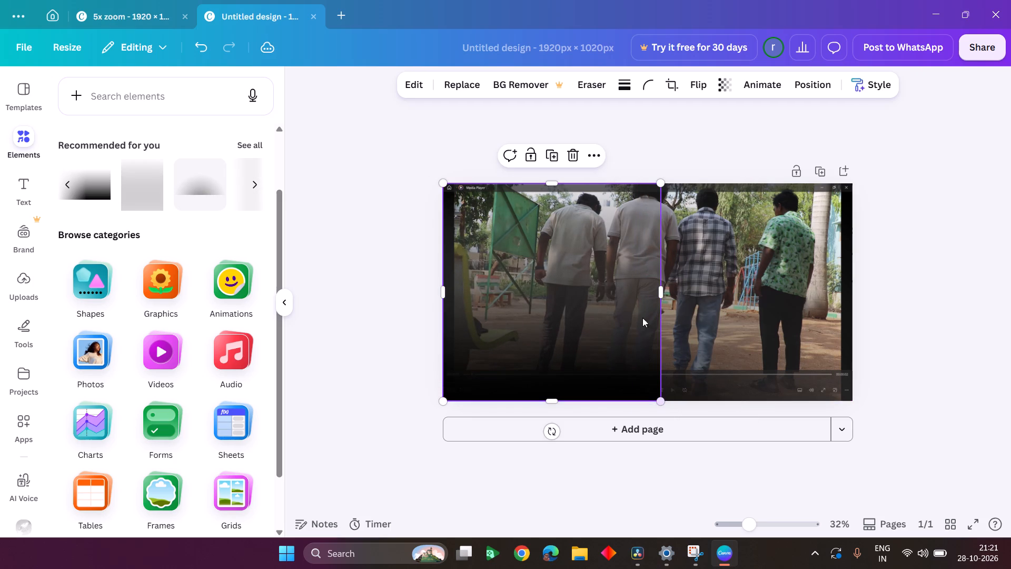
left_click_drag(663, 302, 865, 312)
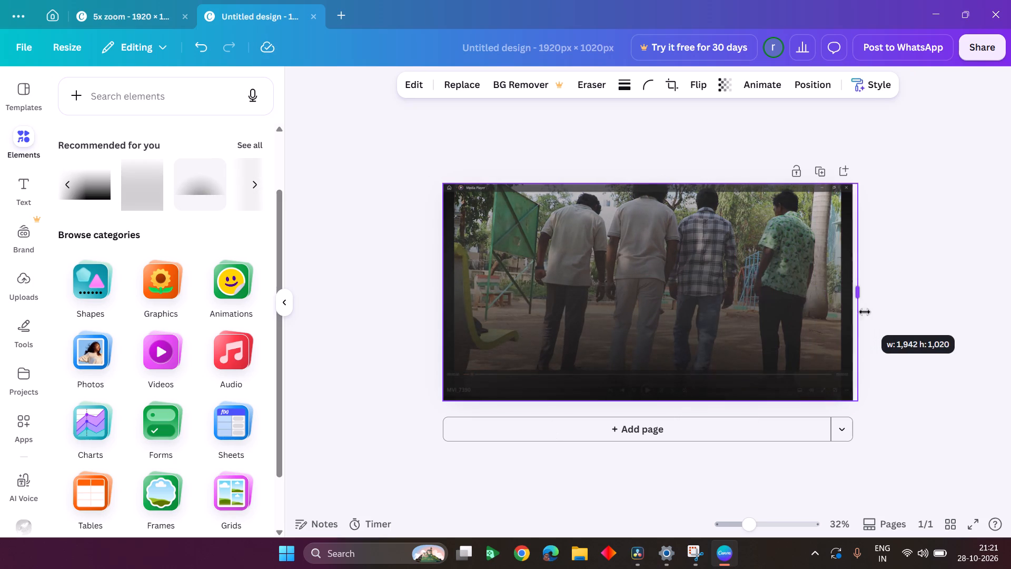
left_click_drag(865, 312, 873, 314)
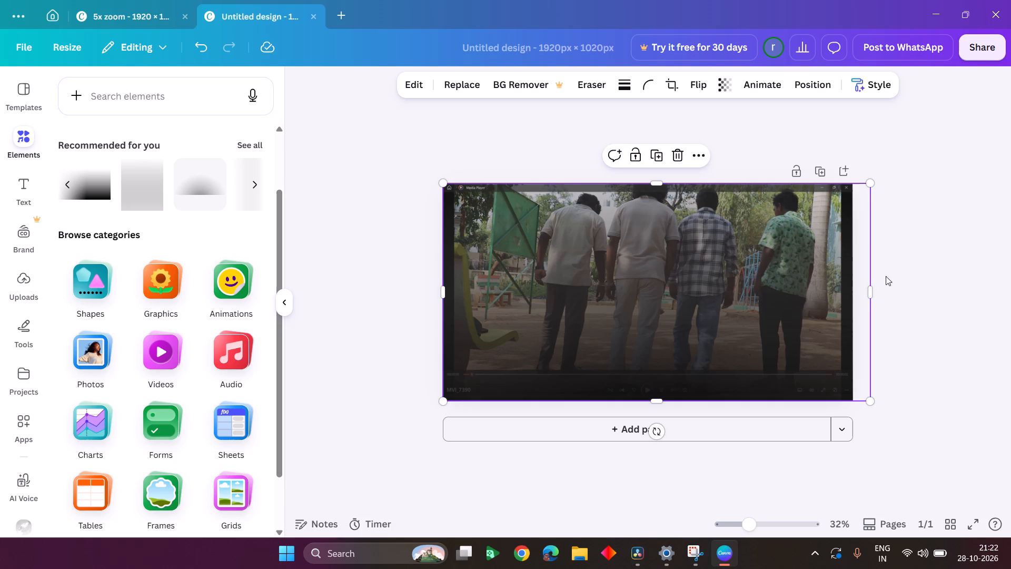
left_click_drag(874, 289, 858, 290)
left_click(384, 231)
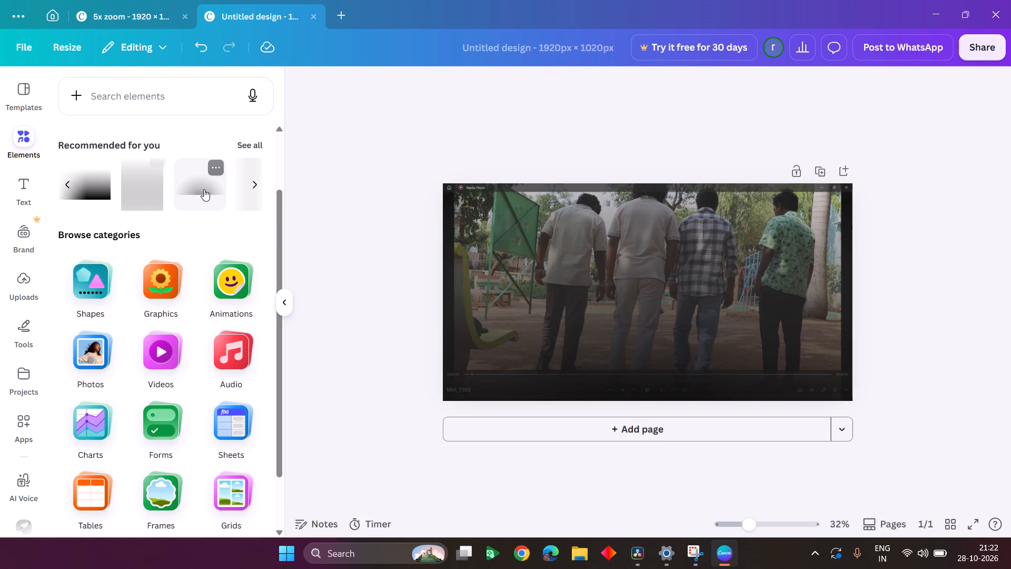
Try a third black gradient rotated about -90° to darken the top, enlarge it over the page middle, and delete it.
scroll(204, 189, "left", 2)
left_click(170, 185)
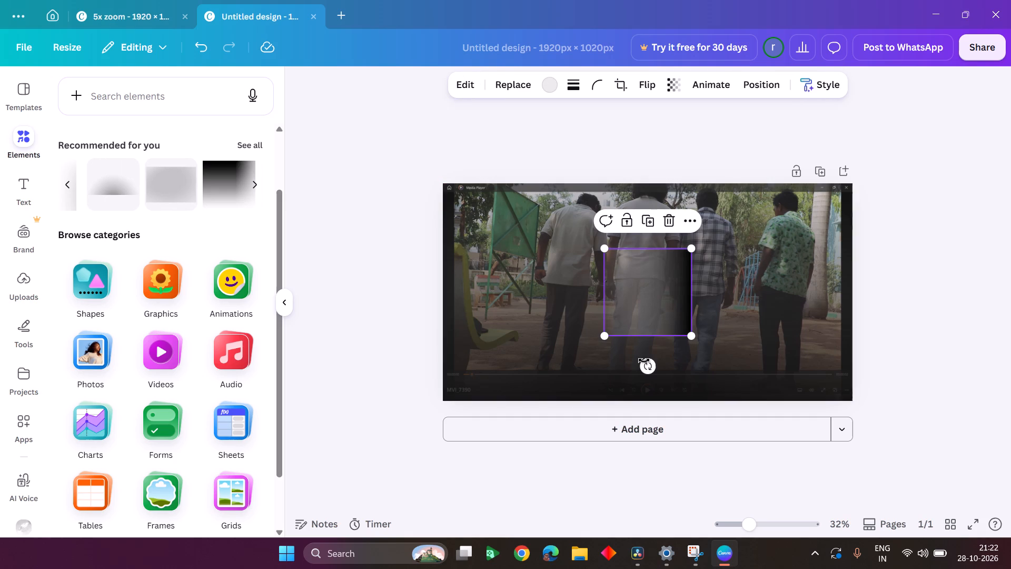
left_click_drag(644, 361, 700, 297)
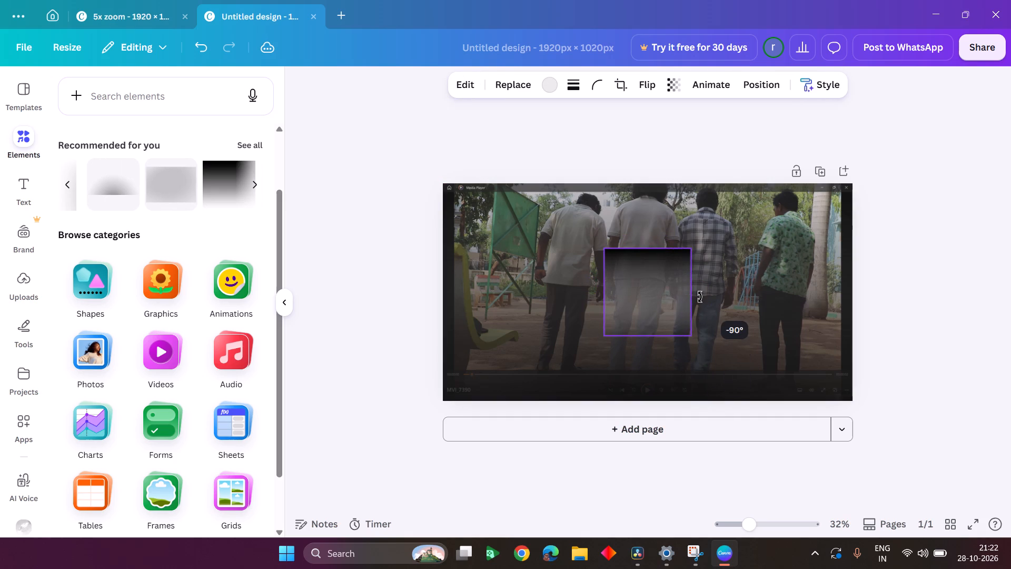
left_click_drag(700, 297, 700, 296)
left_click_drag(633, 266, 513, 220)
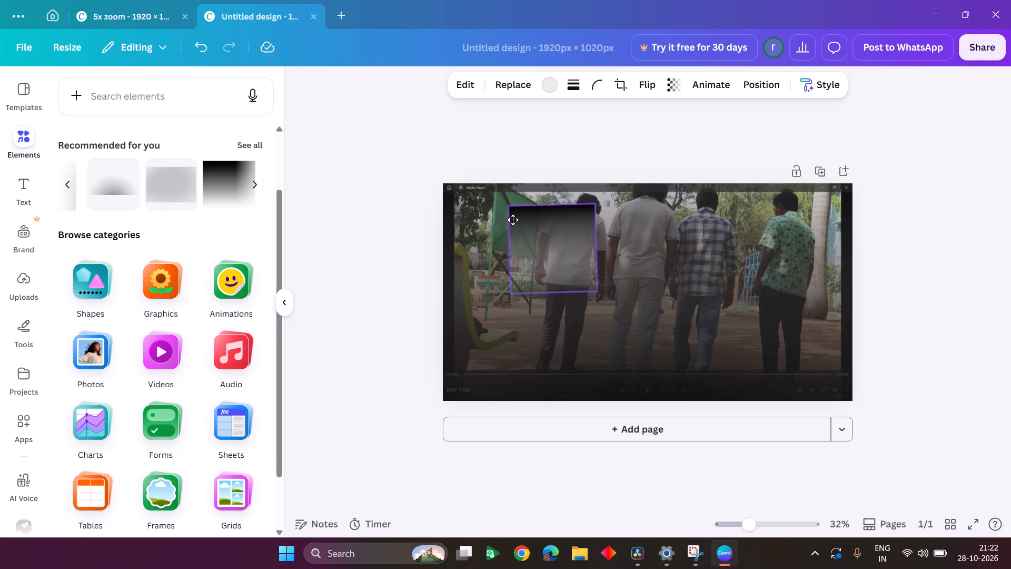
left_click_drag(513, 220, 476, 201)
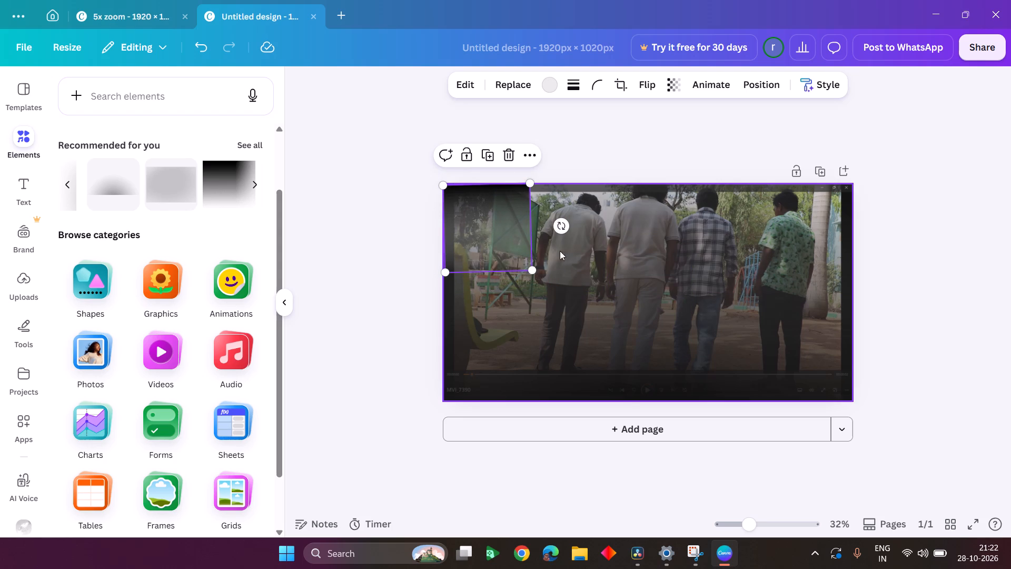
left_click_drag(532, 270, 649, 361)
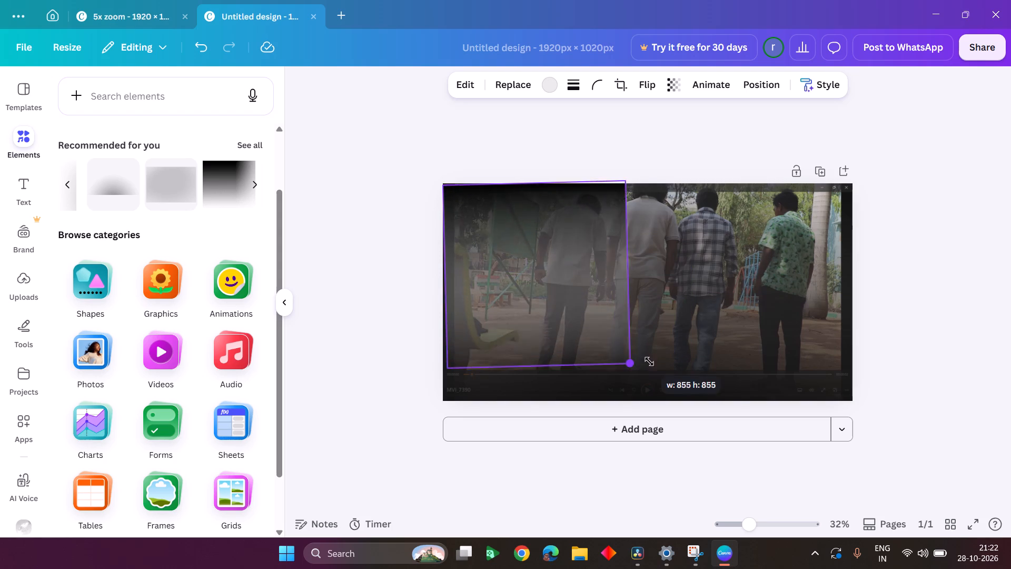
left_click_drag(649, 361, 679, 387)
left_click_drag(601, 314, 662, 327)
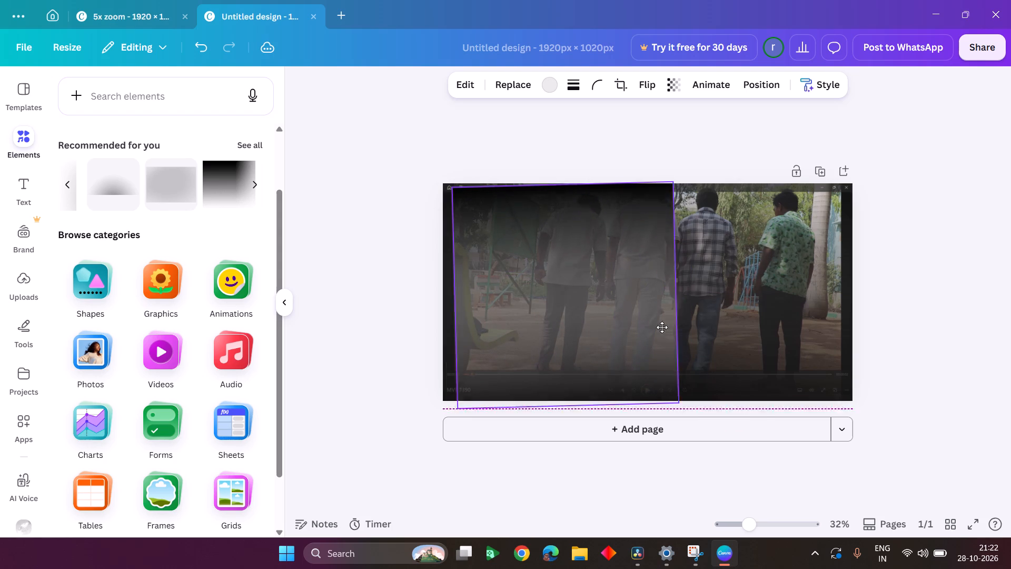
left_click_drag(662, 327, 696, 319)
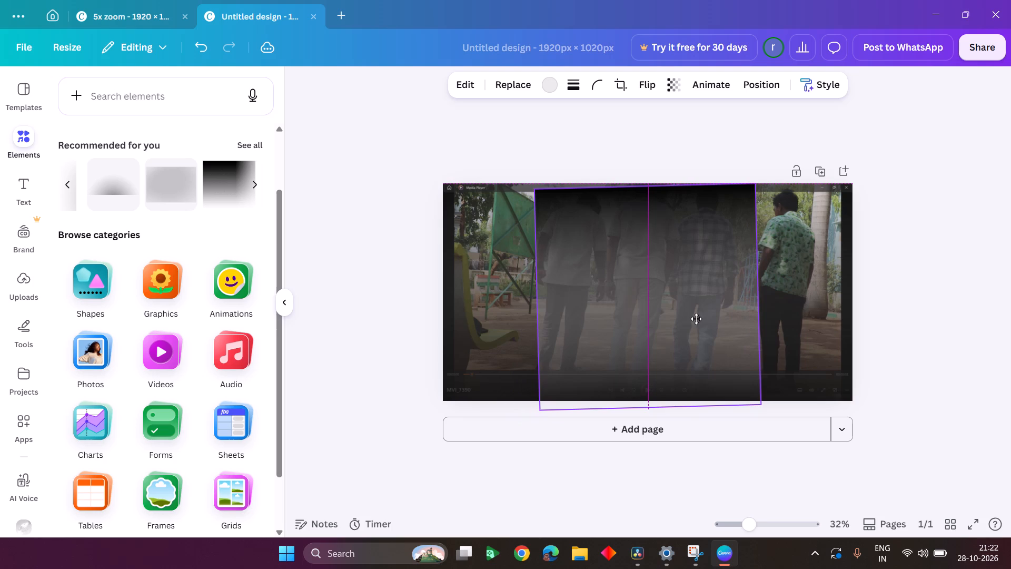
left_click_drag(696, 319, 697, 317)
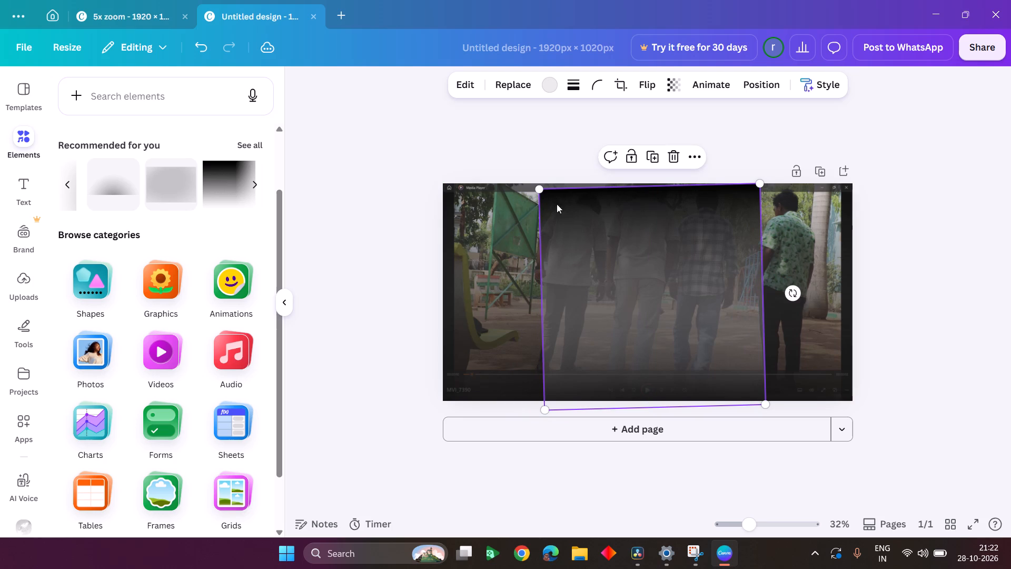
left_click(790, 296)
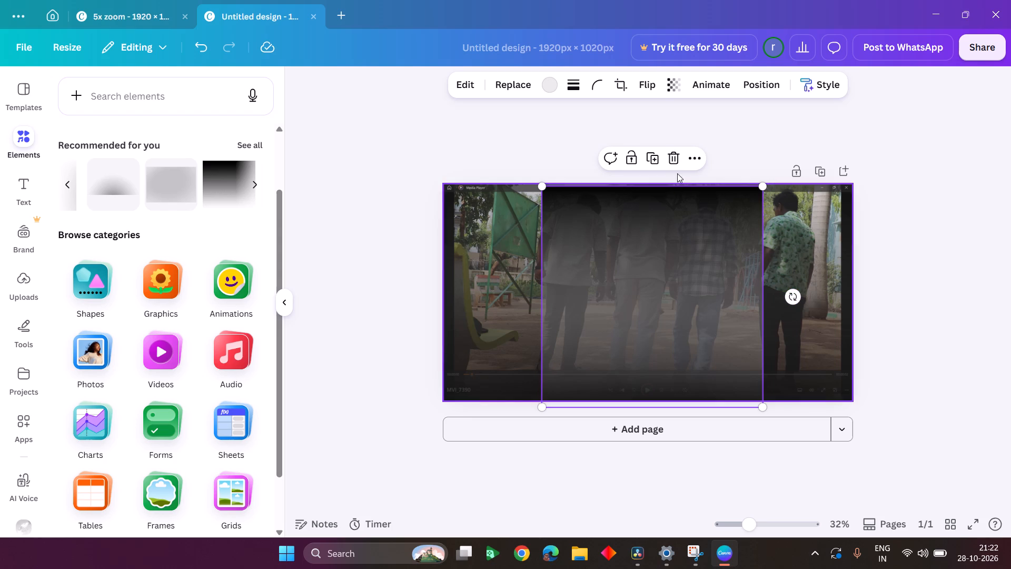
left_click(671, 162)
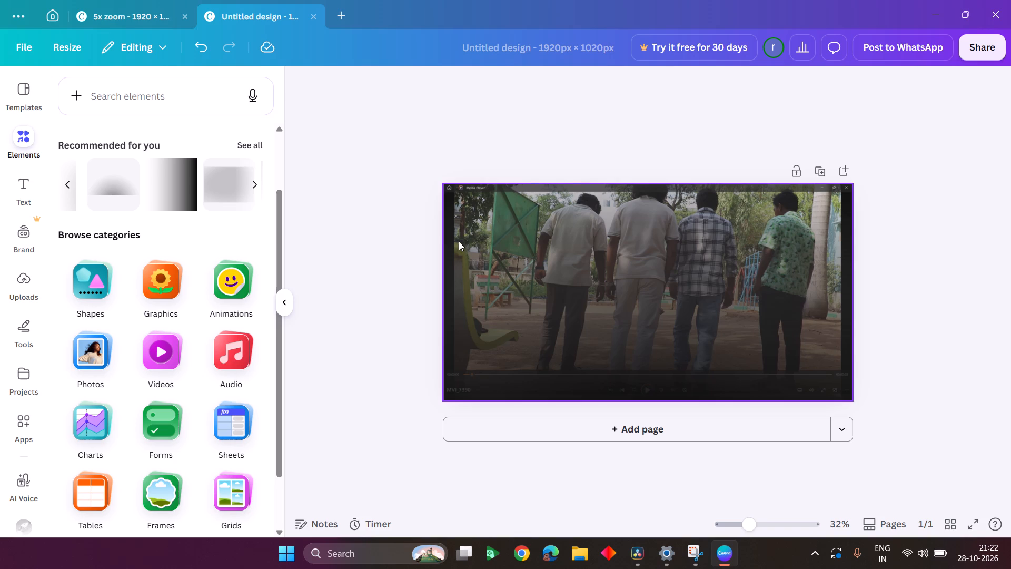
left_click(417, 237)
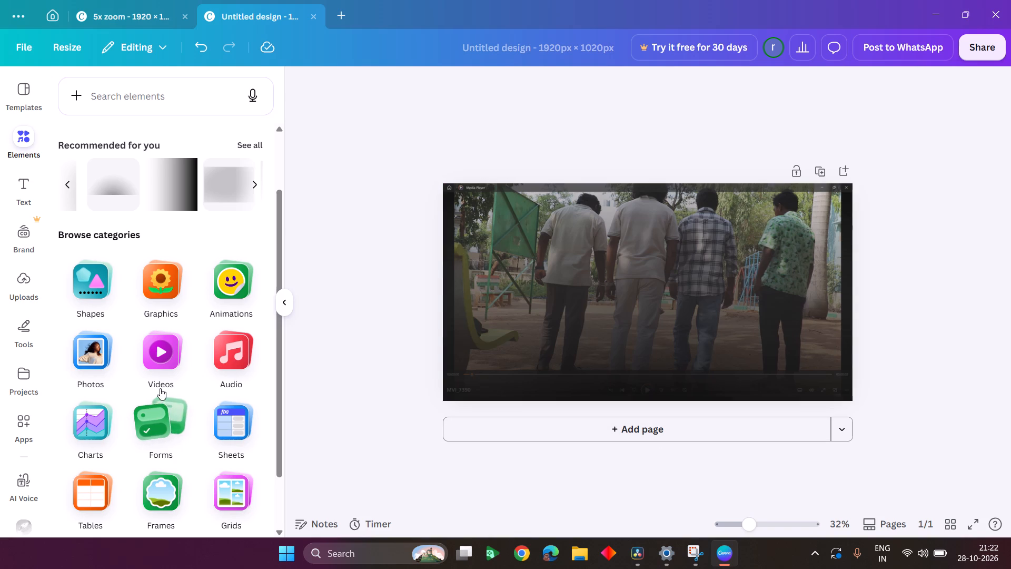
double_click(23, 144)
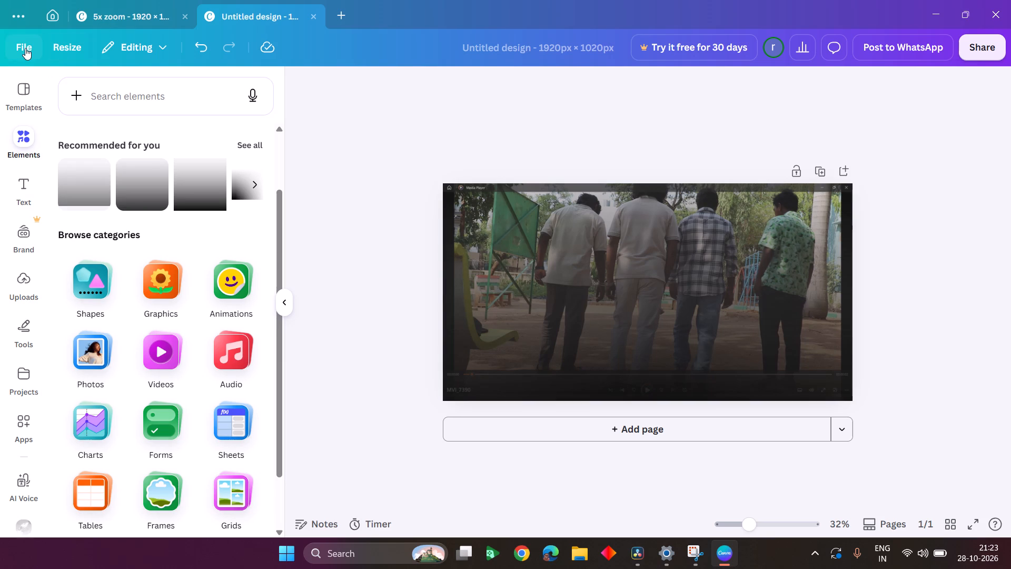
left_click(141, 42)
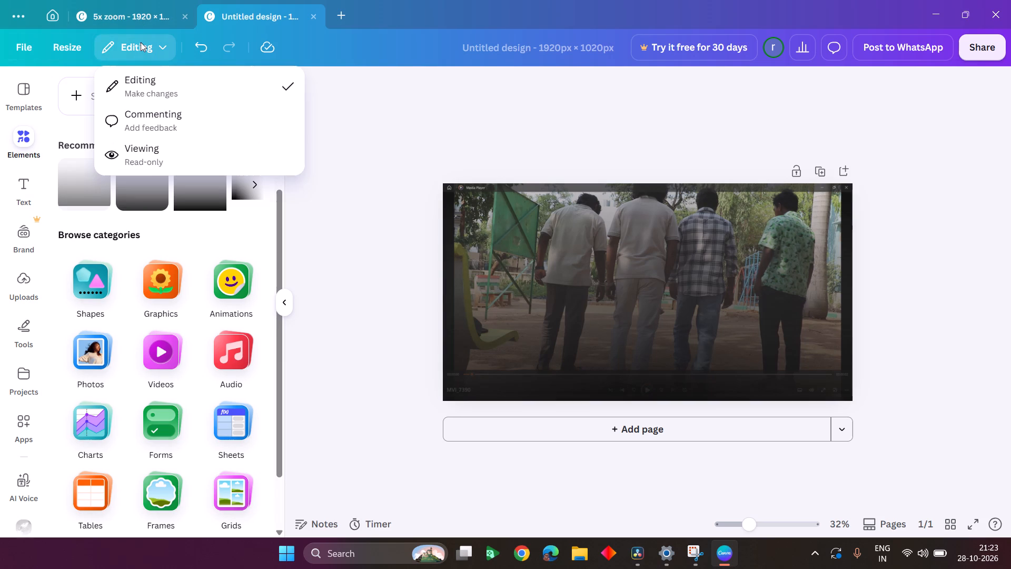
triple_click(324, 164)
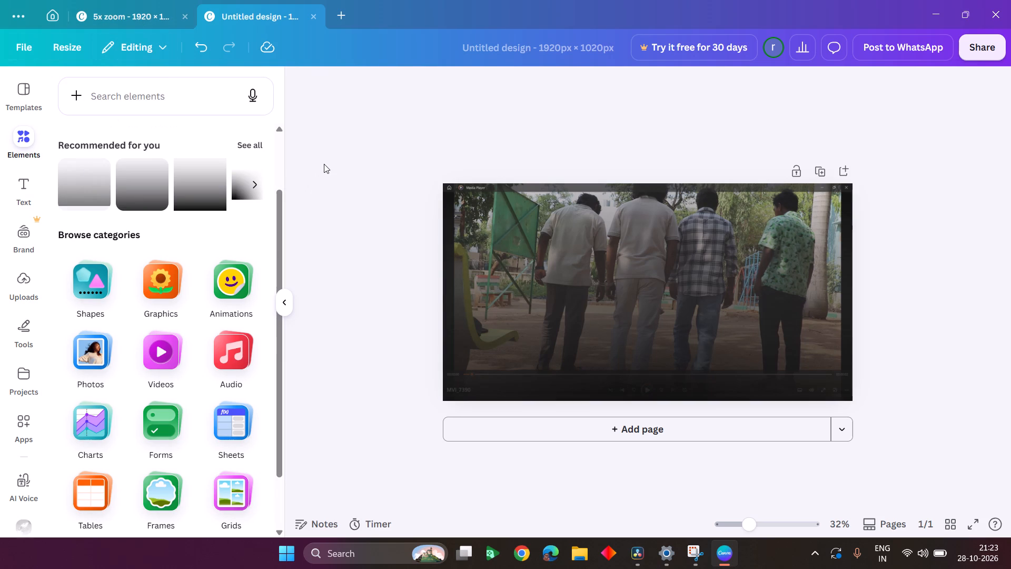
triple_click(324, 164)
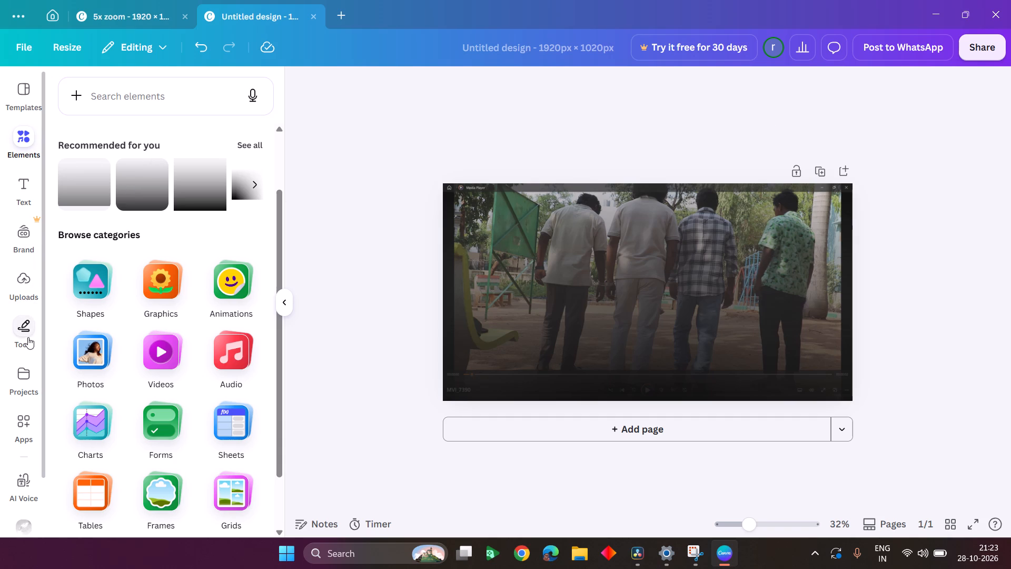
Add the uploaded clean photo of the four standing men, without the player frame, on top of the darkened page.
left_click(24, 283)
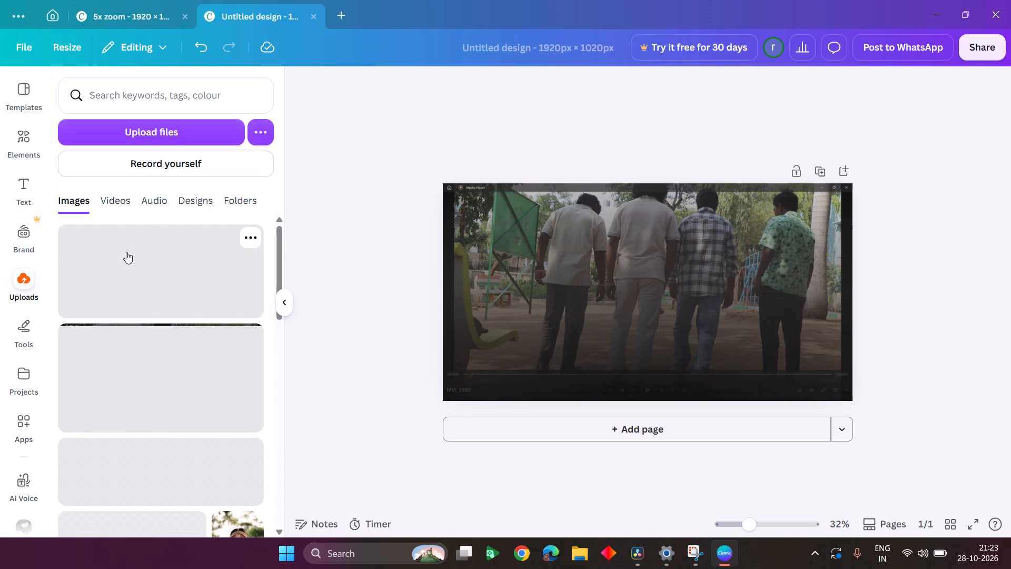
scroll(186, 291, "down", 3)
scroll(186, 291, "up", 3)
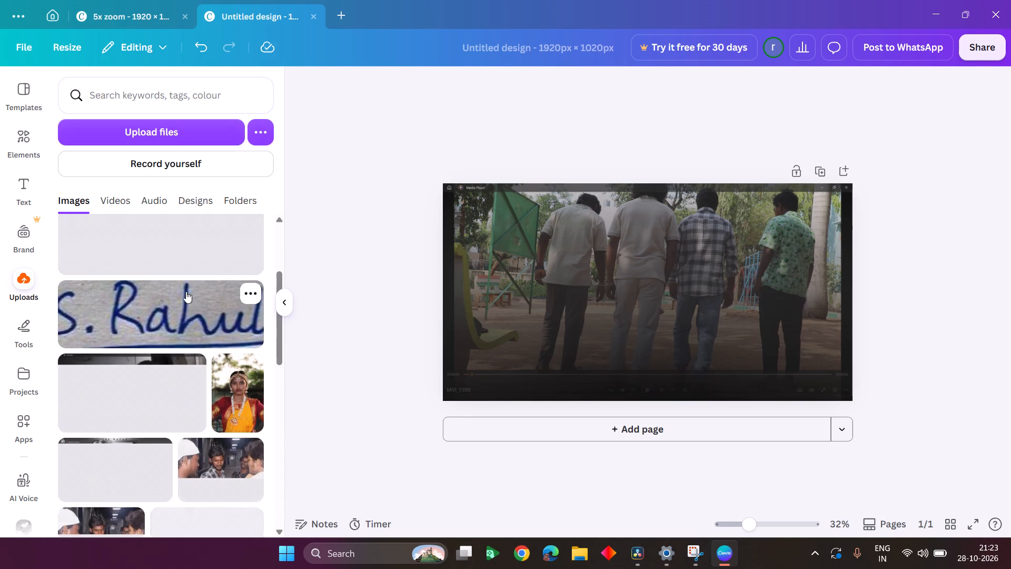
scroll(186, 291, "up", 2)
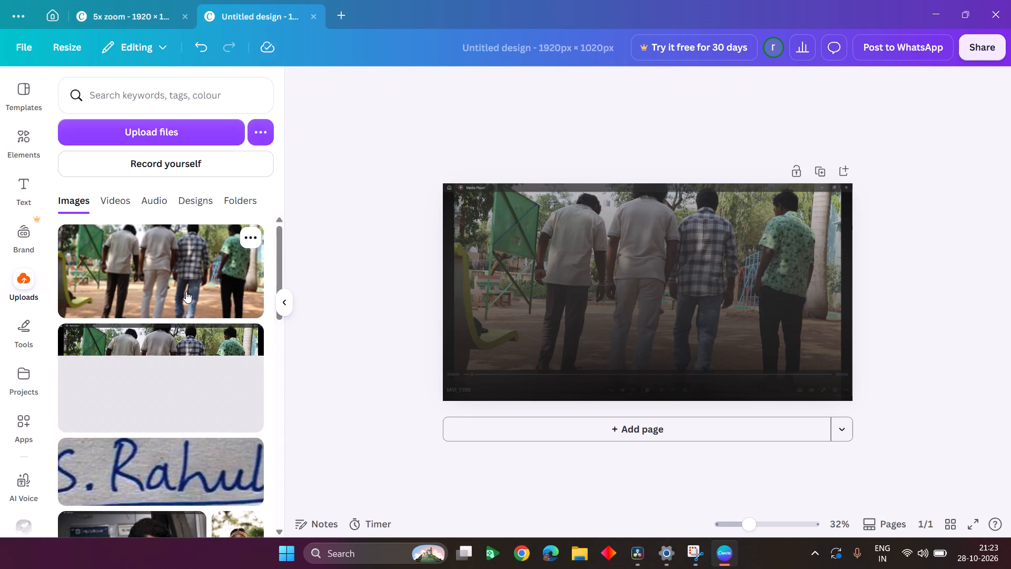
left_click(143, 286)
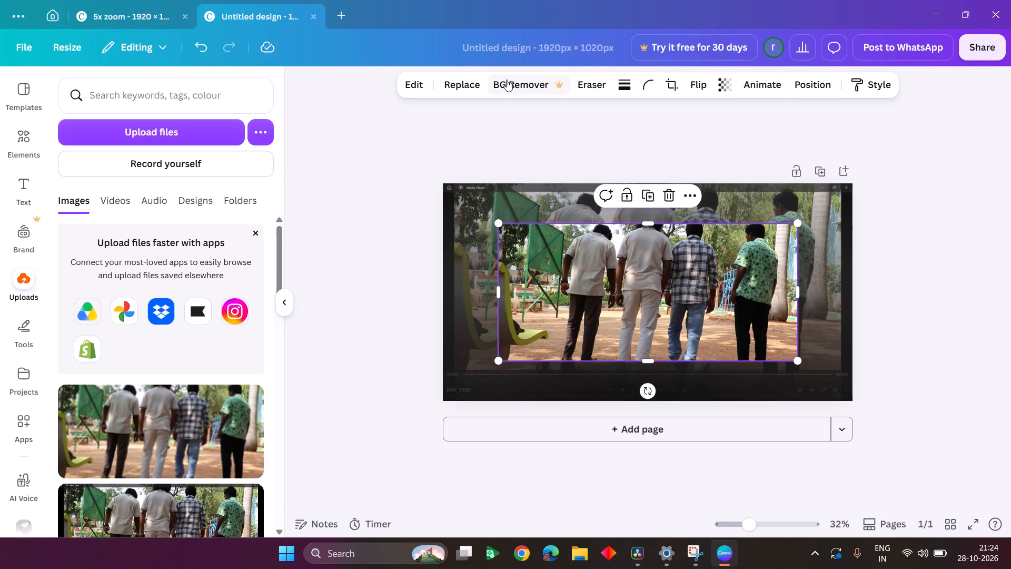
Use the Pixel Eraser on the new photo to remove its upper-left background and a strip down its left edge.
left_click(592, 86)
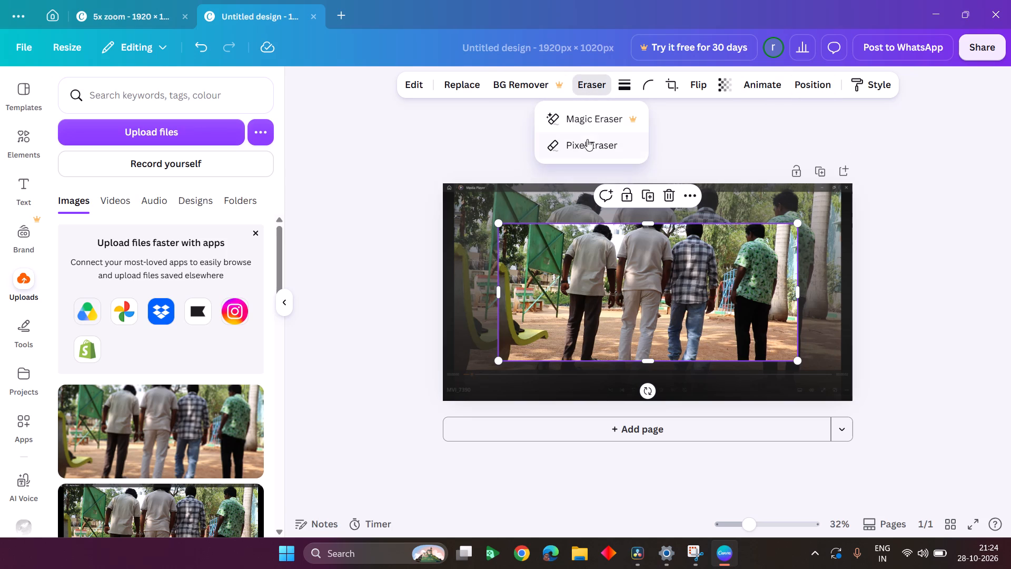
left_click(587, 143)
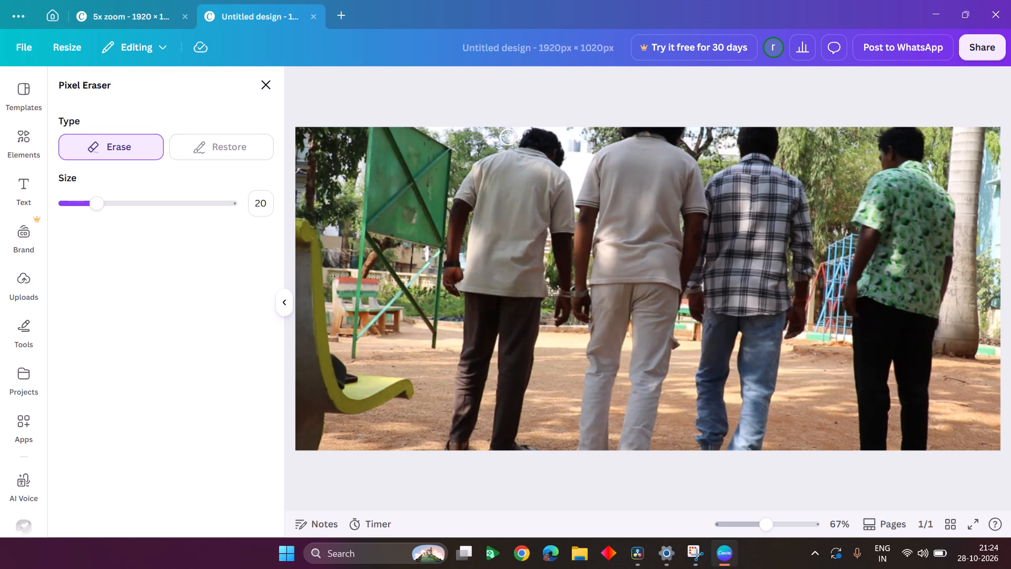
left_click_drag(509, 139, 465, 135)
left_click_drag(465, 135, 306, 120)
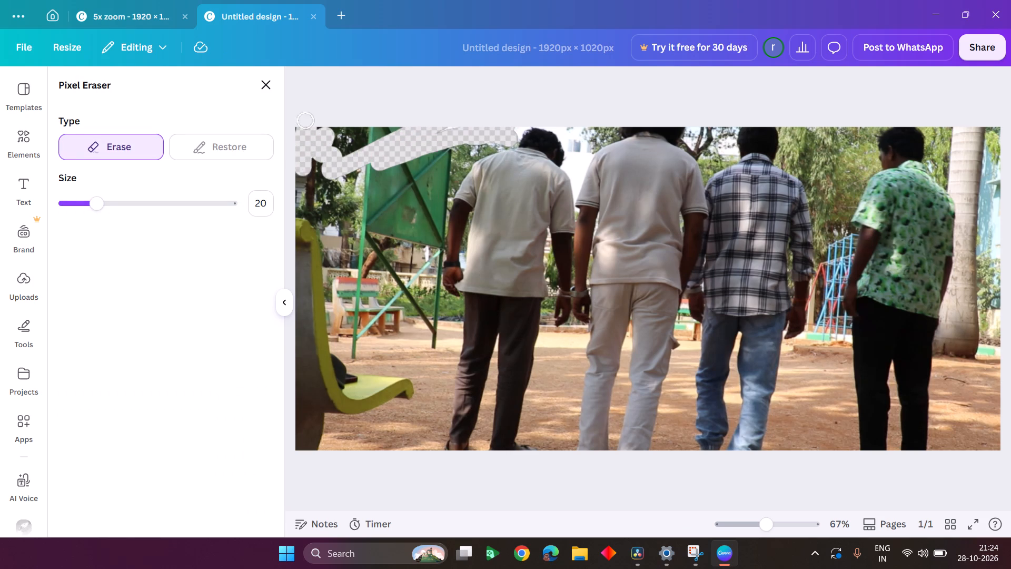
left_click_drag(306, 120, 385, 130)
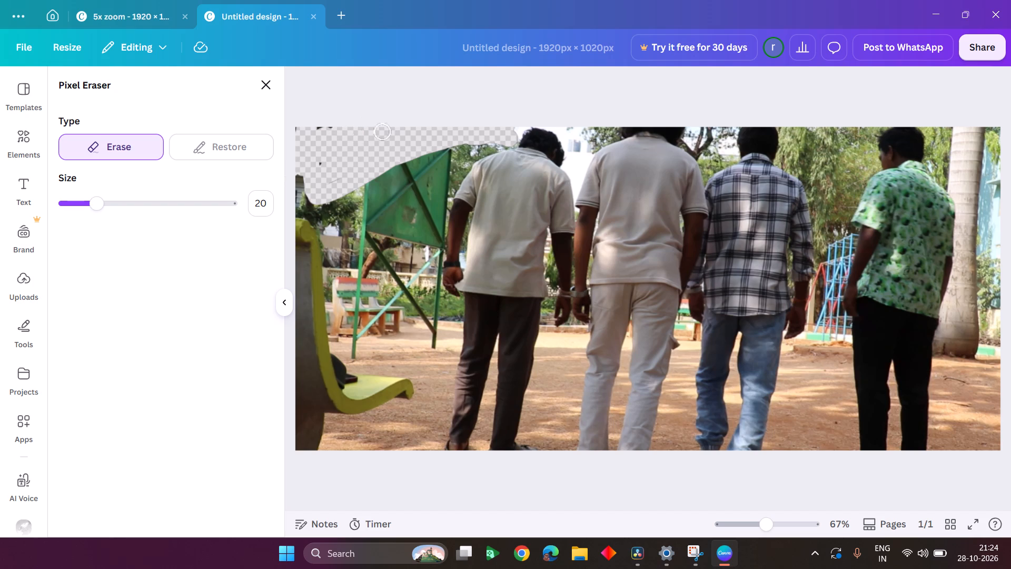
left_click_drag(385, 130, 300, 118)
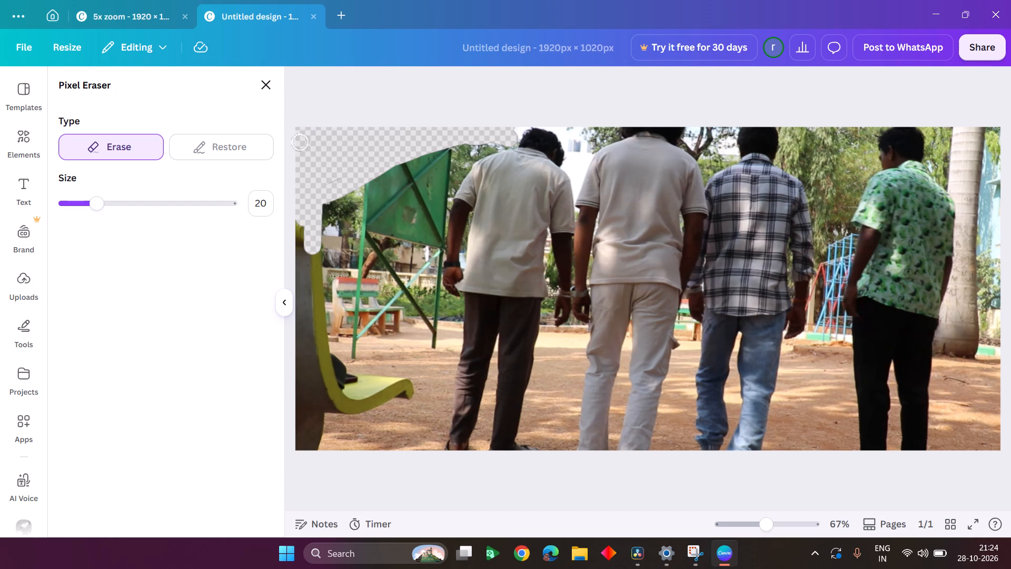
left_click_drag(300, 118, 301, 273)
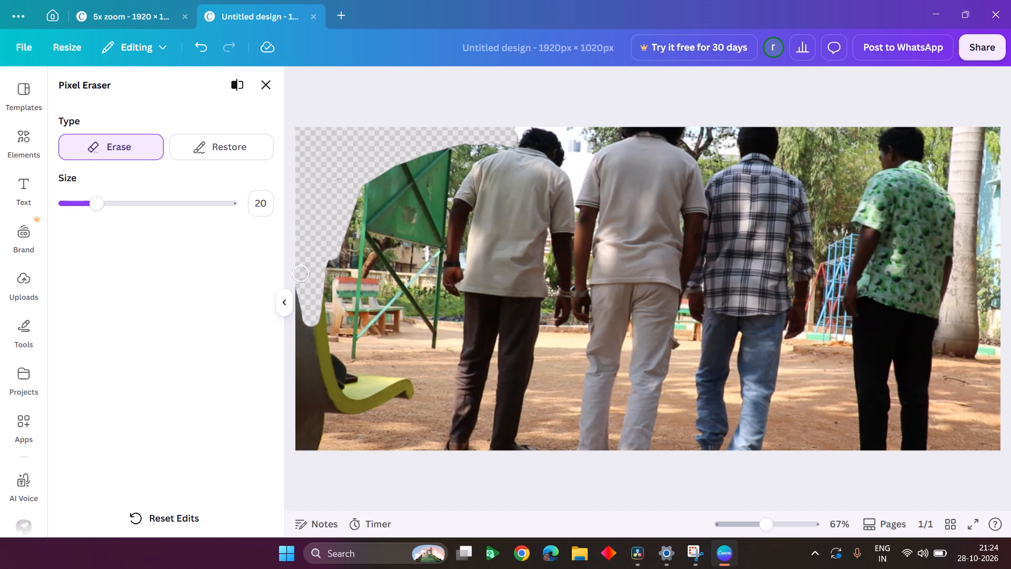
left_click_drag(301, 273, 300, 377)
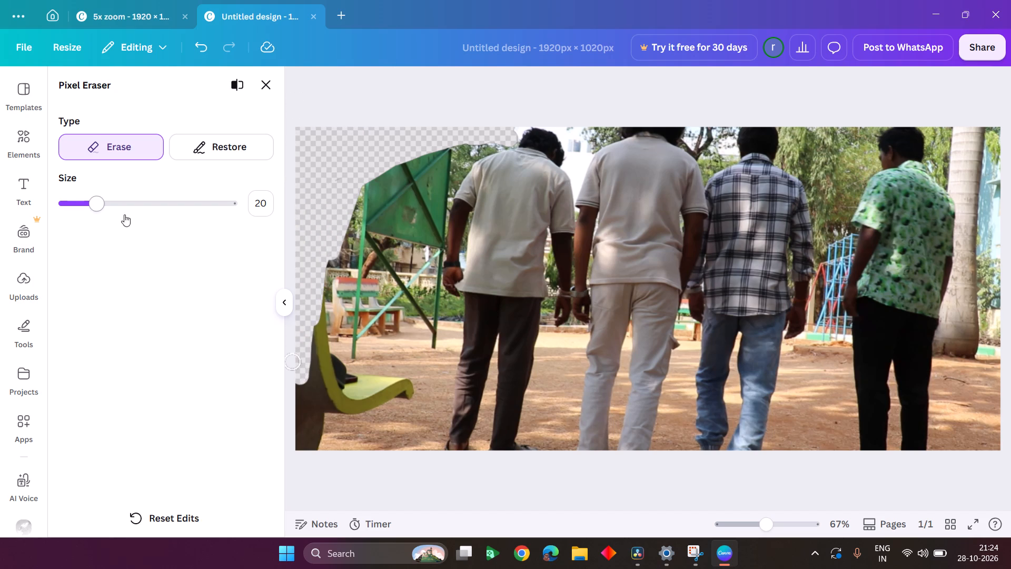
Set the eraser size to 79 and erase the remaining background left of the first man, down to the photo's bottom.
left_click_drag(105, 207, 197, 215)
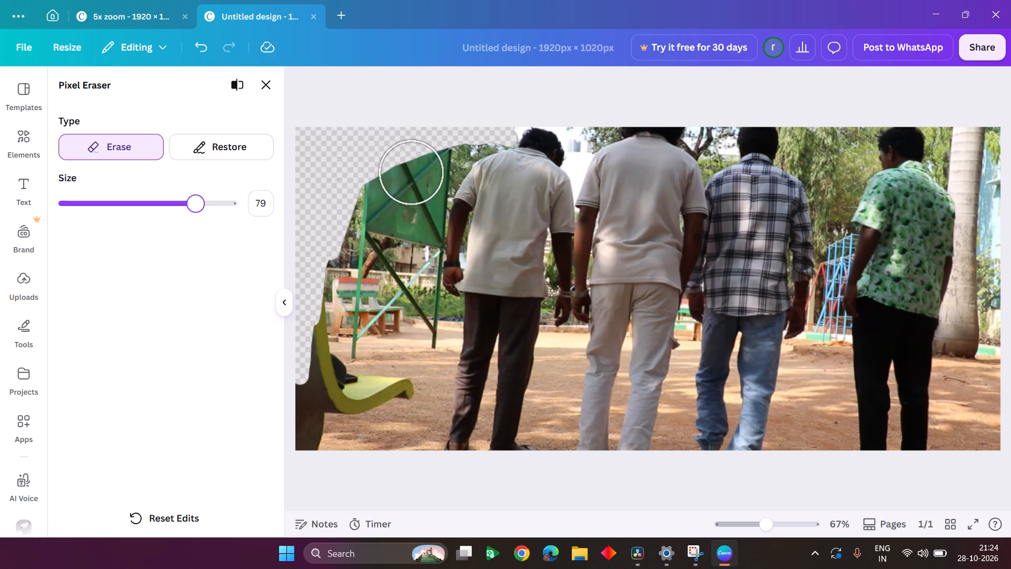
left_click_drag(391, 163, 303, 390)
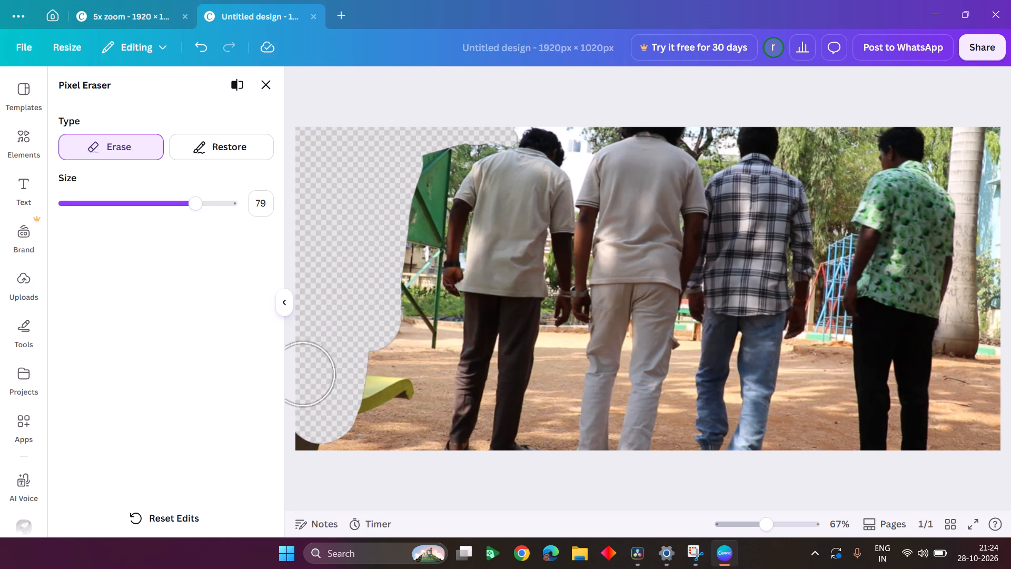
left_click_drag(303, 390, 320, 426)
left_click_drag(387, 334, 398, 248)
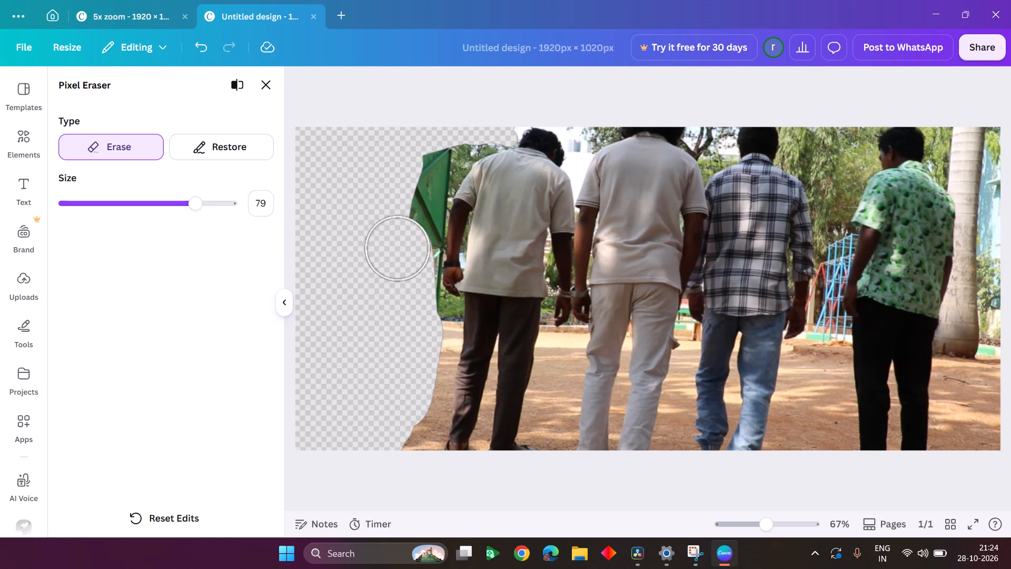
left_click_drag(398, 248, 414, 154)
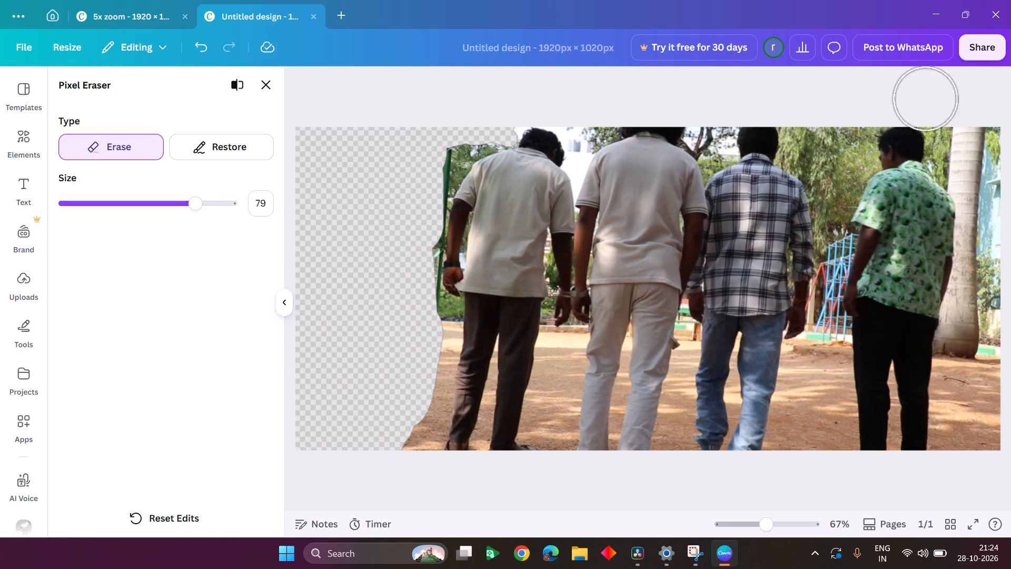
Erase the background along the photo's right edge, beyond the man in the green shirt, from top to bottom.
left_click_drag(990, 148, 1001, 237)
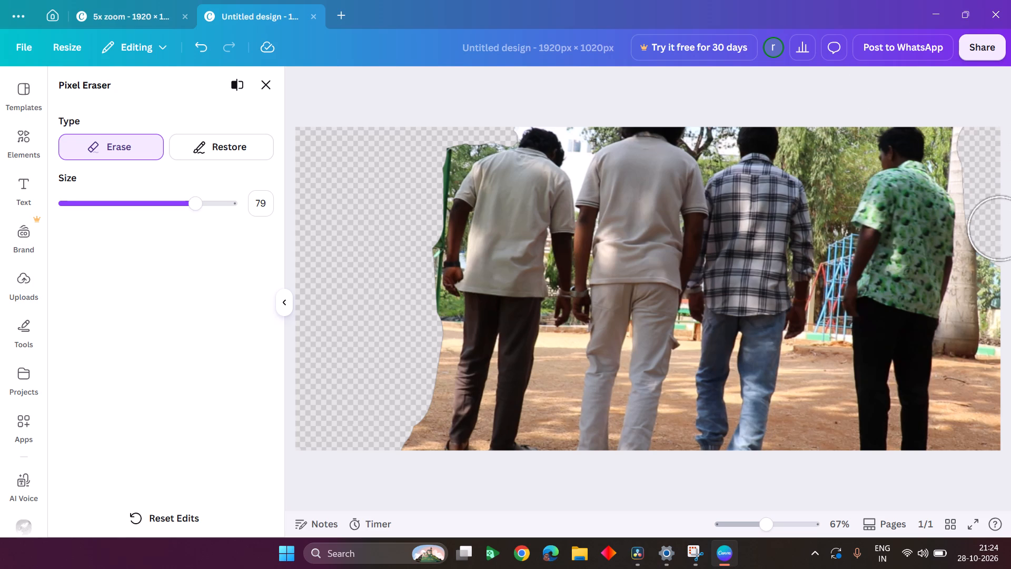
left_click_drag(1001, 237, 1005, 288)
left_click_drag(1005, 288, 968, 406)
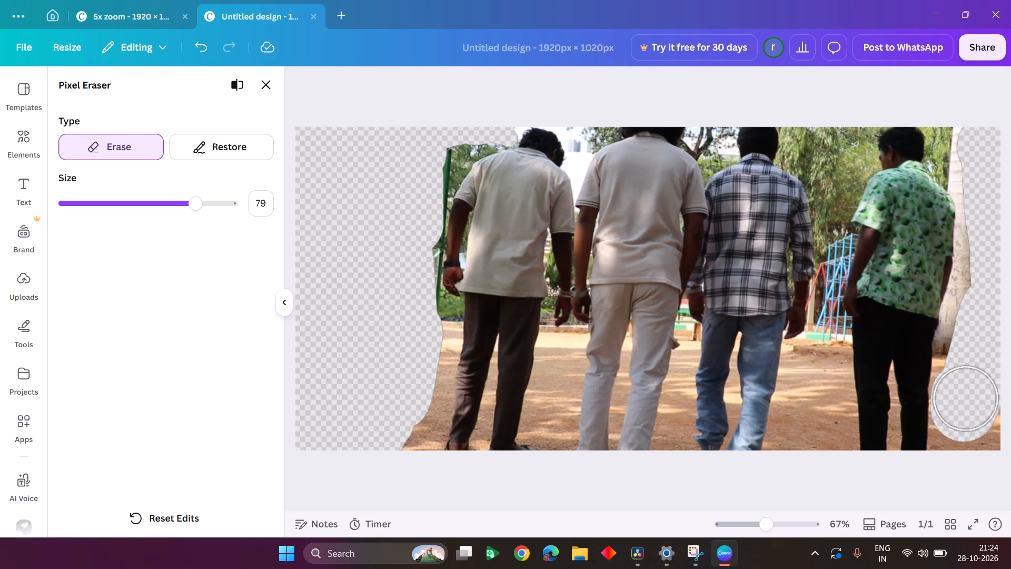
left_click_drag(968, 406, 976, 431)
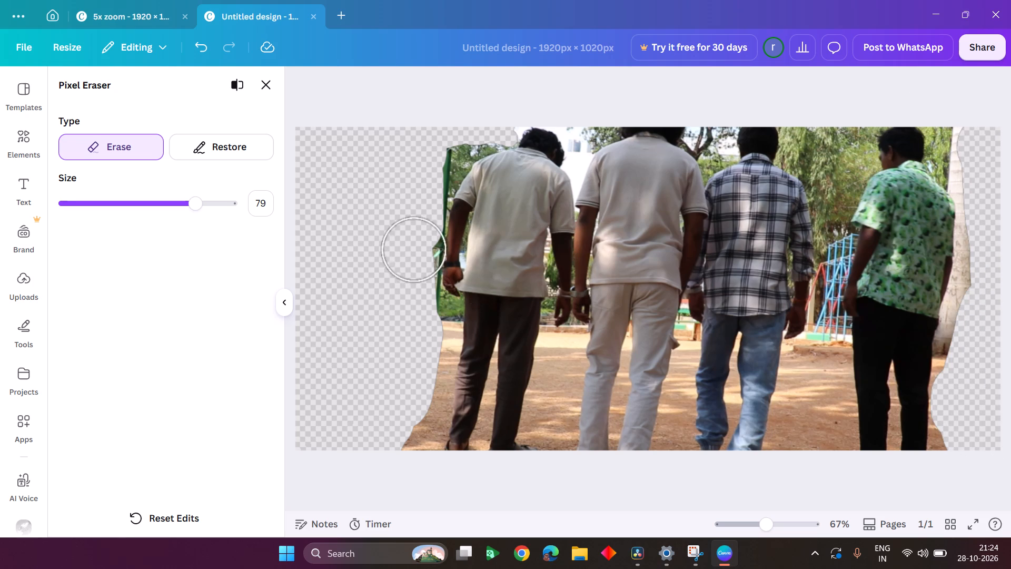
Set the eraser size to 13 and erase the background along the first man's left shoulder and sleeve.
left_click_drag(193, 207, 133, 203)
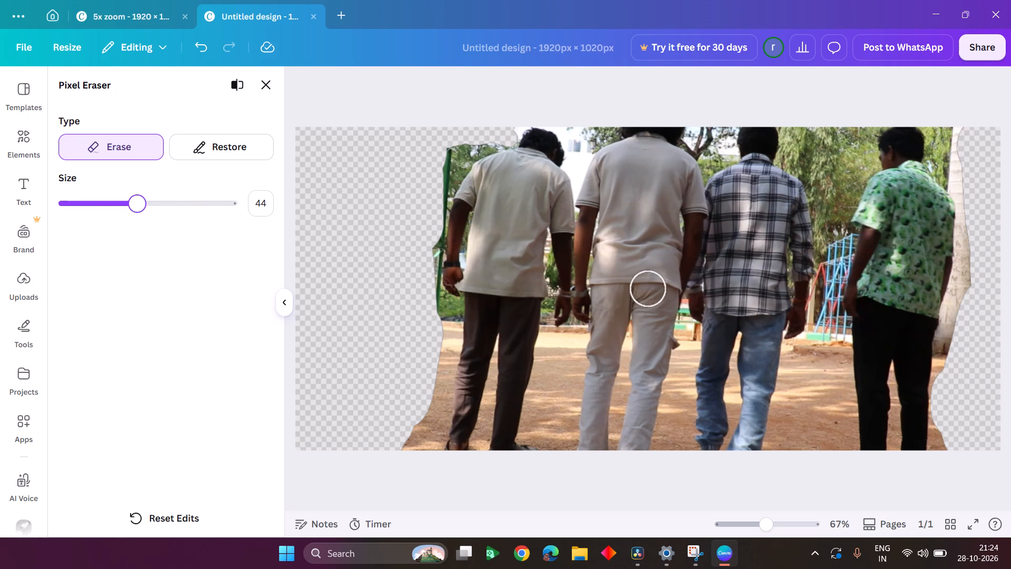
left_click_drag(133, 203, 84, 213)
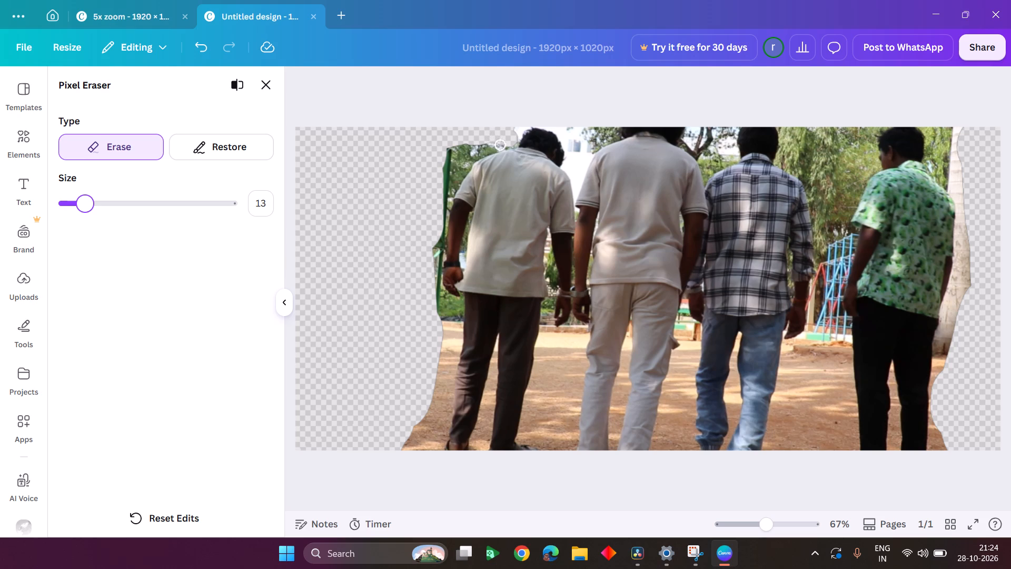
left_click_drag(500, 144, 448, 159)
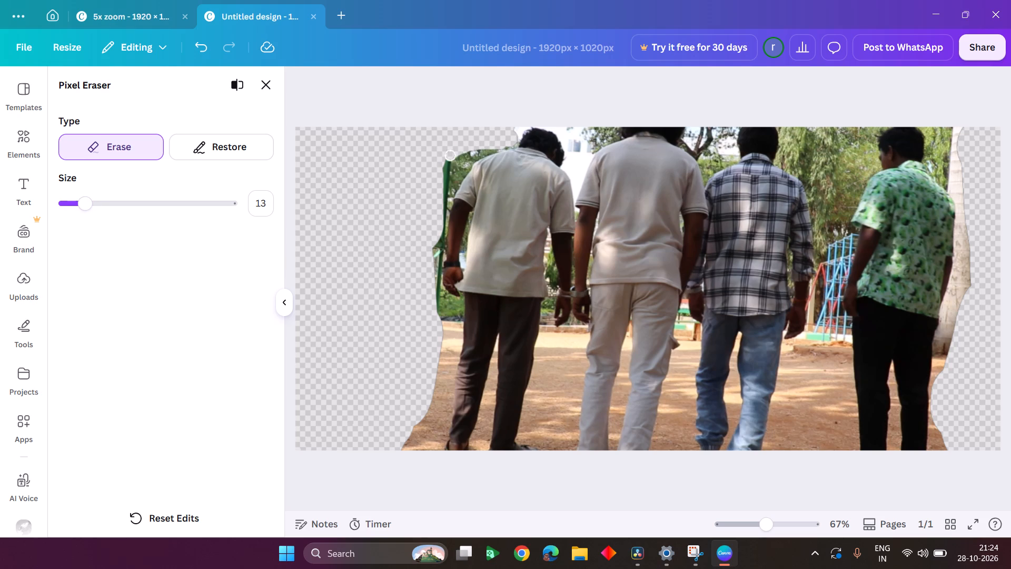
left_click_drag(448, 159, 453, 170)
left_click_drag(473, 152, 467, 164)
left_click_drag(467, 164, 444, 176)
left_click_drag(444, 176, 447, 170)
left_click_drag(460, 173, 459, 175)
left_click_drag(459, 175, 445, 210)
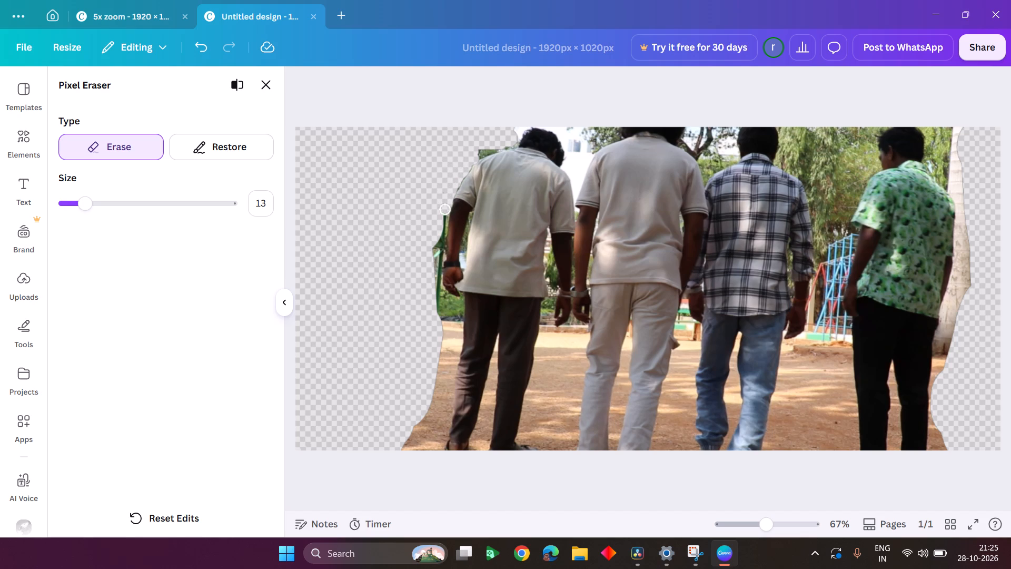
Erase the green background strip along the first man's left arm, from below the sleeve to under the hand.
left_click_drag(445, 210, 439, 238)
left_click_drag(439, 238, 434, 253)
left_click_drag(434, 253, 434, 248)
left_click_drag(438, 261, 436, 272)
left_click_drag(436, 272, 453, 302)
Erase the background below the first man's left hand and beside his thigh, down to about knee level.
left_click_drag(453, 302, 443, 345)
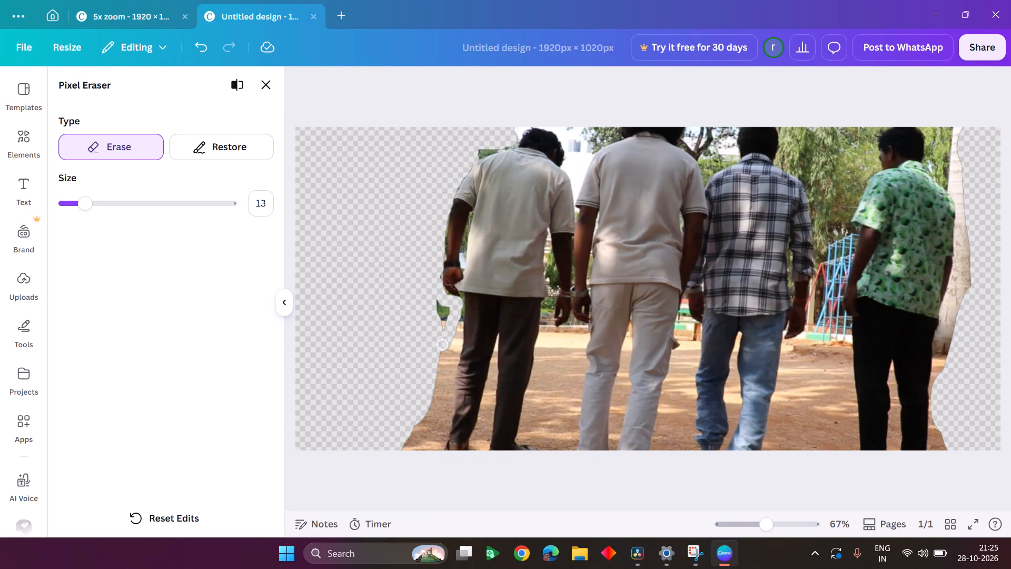
left_click_drag(438, 306, 448, 314)
left_click_drag(448, 314, 448, 312)
left_click_drag(458, 312, 459, 342)
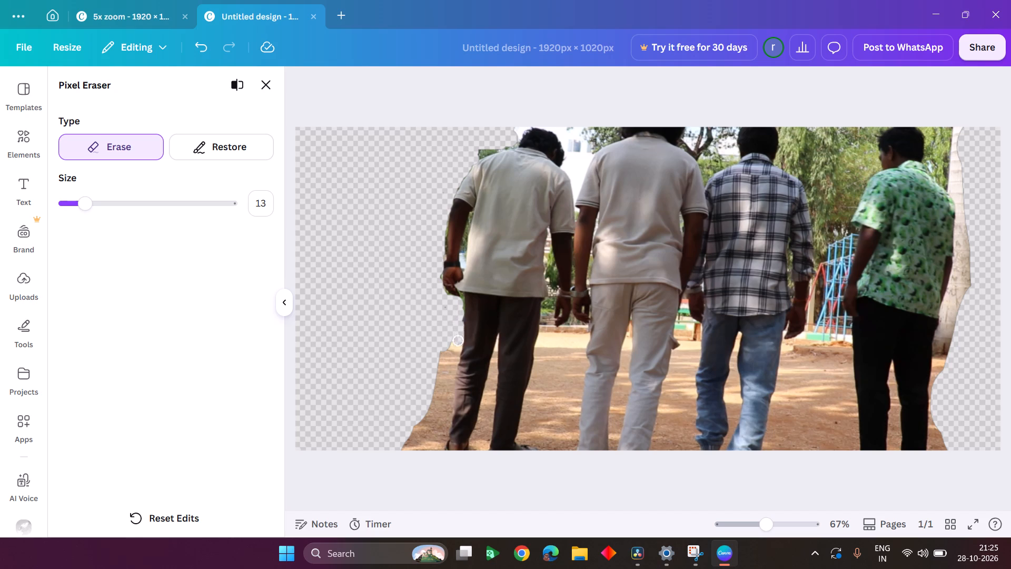
left_click_drag(459, 342, 449, 375)
left_click_drag(449, 375, 450, 374)
left_click_drag(439, 340, 449, 351)
Erase the remaining ground beside the first man's lower left leg, down to his foot at the photo's bottom edge.
left_click_drag(449, 351, 438, 431)
left_click_drag(438, 431, 433, 433)
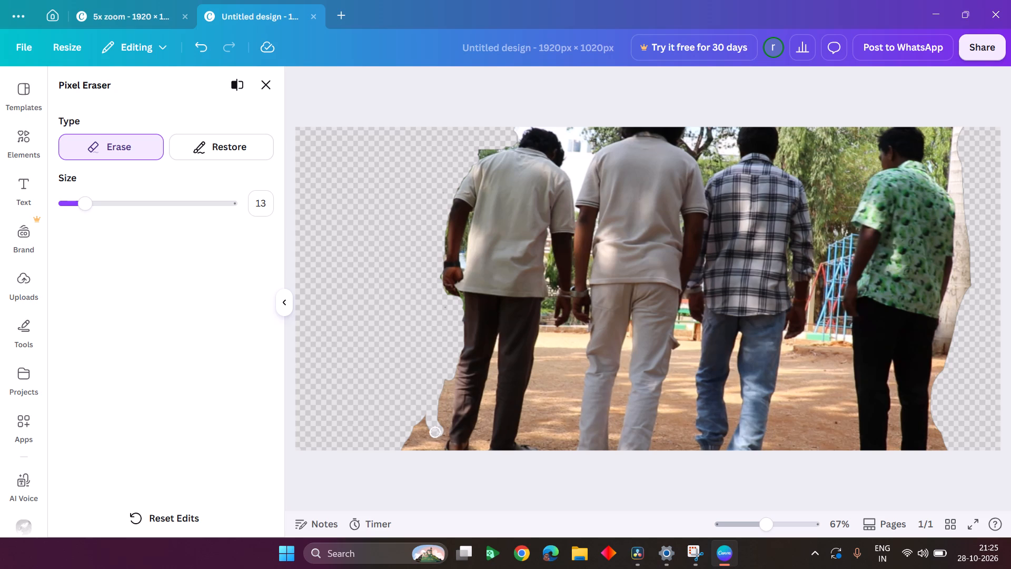
left_click_drag(433, 433, 433, 416)
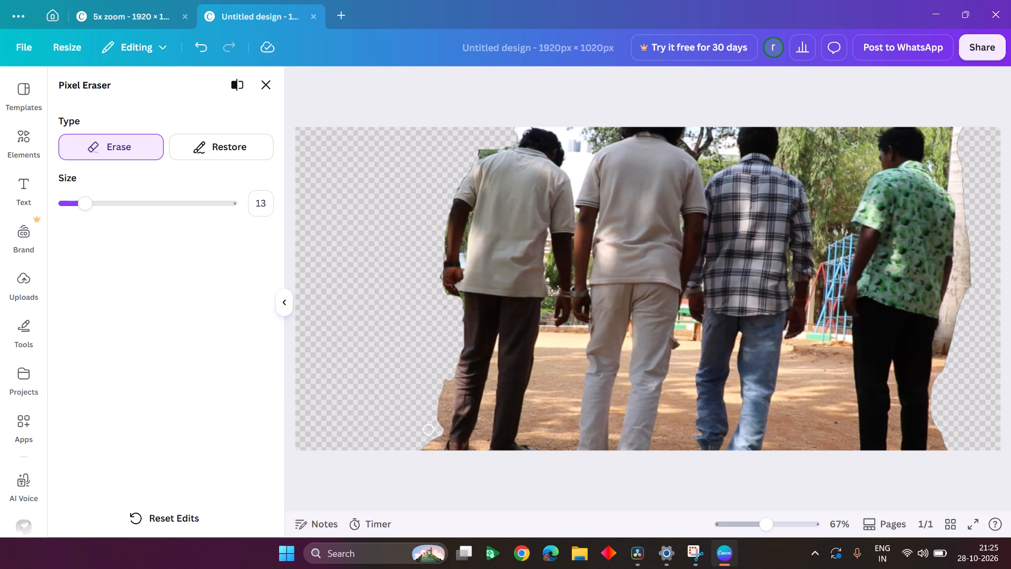
left_click_drag(433, 416, 446, 382)
left_click_drag(446, 382, 446, 416)
left_click_drag(446, 416, 442, 436)
left_click_drag(442, 436, 443, 404)
left_click_drag(443, 404, 433, 444)
left_click_drag(433, 444, 437, 396)
left_click_drag(437, 396, 440, 384)
Set the eraser size to 7 and clean up the background fringe around the first man's left hand and forearm.
left_click_drag(80, 202, 74, 205)
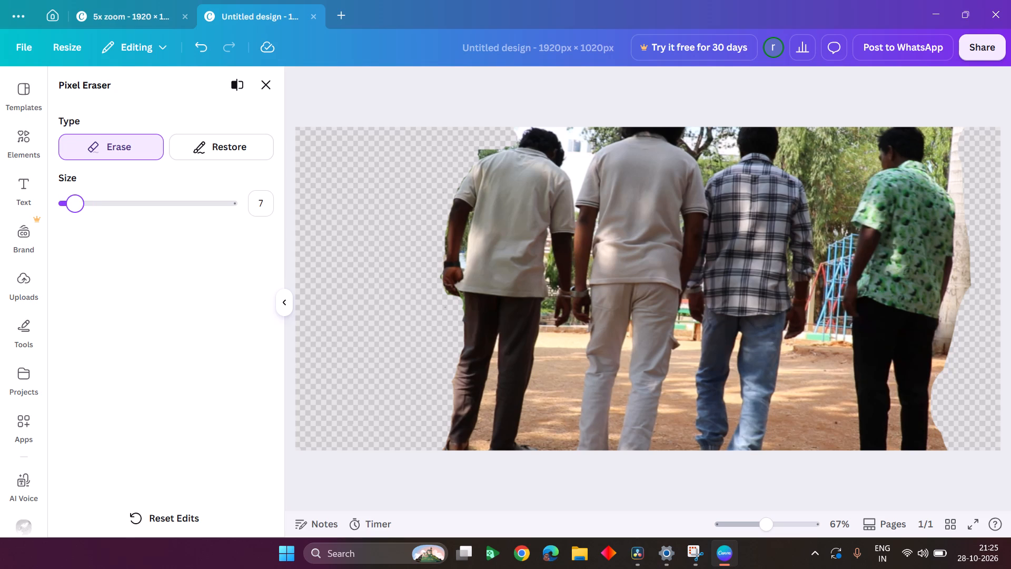
left_click_drag(462, 299, 462, 300)
left_click_drag(462, 300, 441, 301)
left_click_drag(441, 301, 438, 270)
left_click_drag(440, 271, 441, 288)
left_click_drag(441, 288, 446, 296)
left_click_drag(446, 296, 450, 296)
left_click_drag(450, 296, 454, 296)
left_click_drag(443, 222, 444, 231)
left_click_drag(444, 231, 444, 253)
left_click_drag(444, 253, 436, 263)
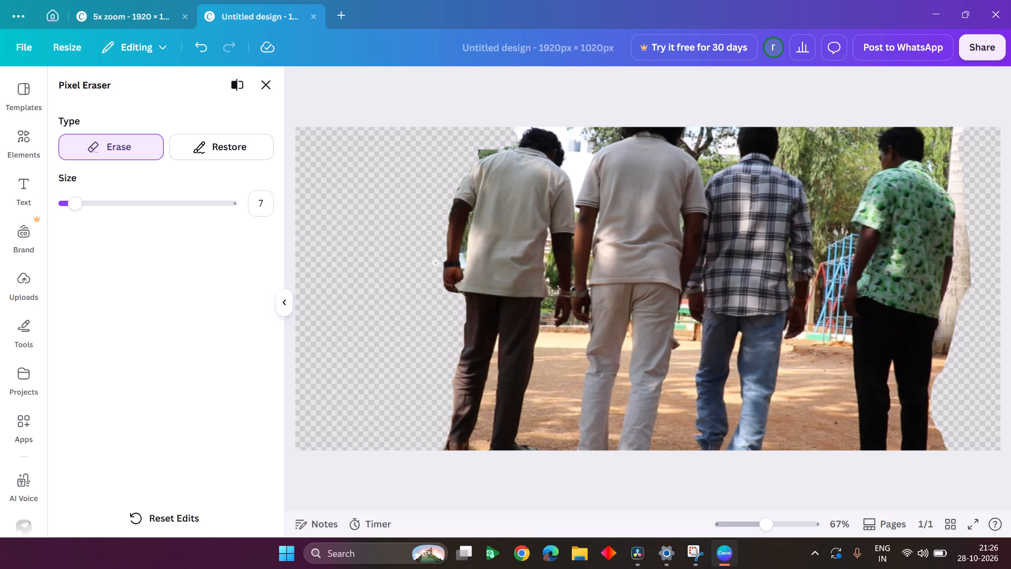
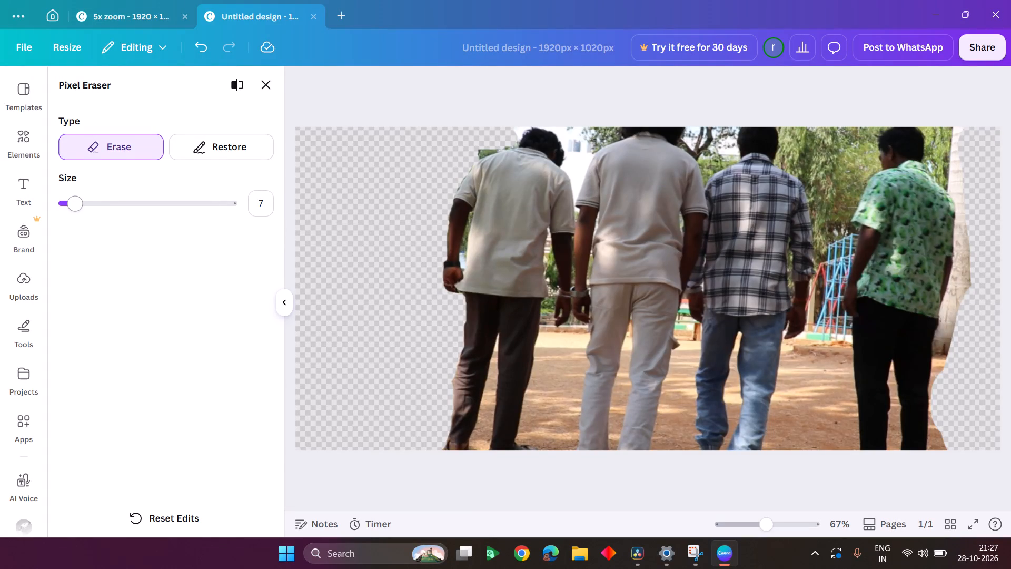
Set the eraser size to 4 and erase the narrow background gap between the first man's left arm and his shirt.
left_click_drag(74, 208, 69, 209)
left_click_drag(472, 214, 470, 222)
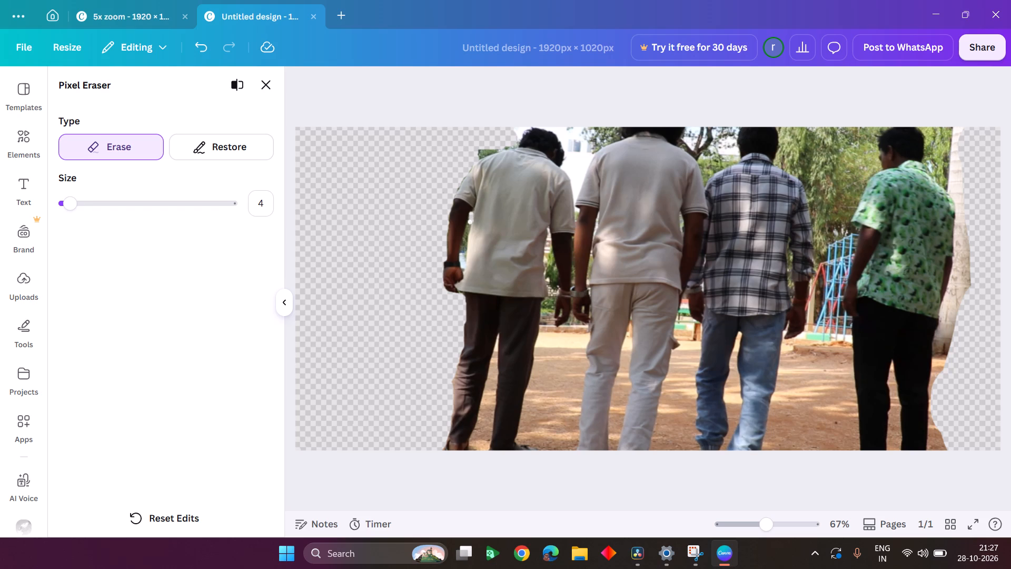
left_click_drag(470, 222, 463, 251)
left_click_drag(463, 251, 469, 261)
left_click_drag(469, 261, 465, 254)
left_click_drag(465, 254, 468, 249)
Restore the edge of the first man's shirt beside his left forearm, down to the hand, with the size 4 brush.
left_click(230, 151)
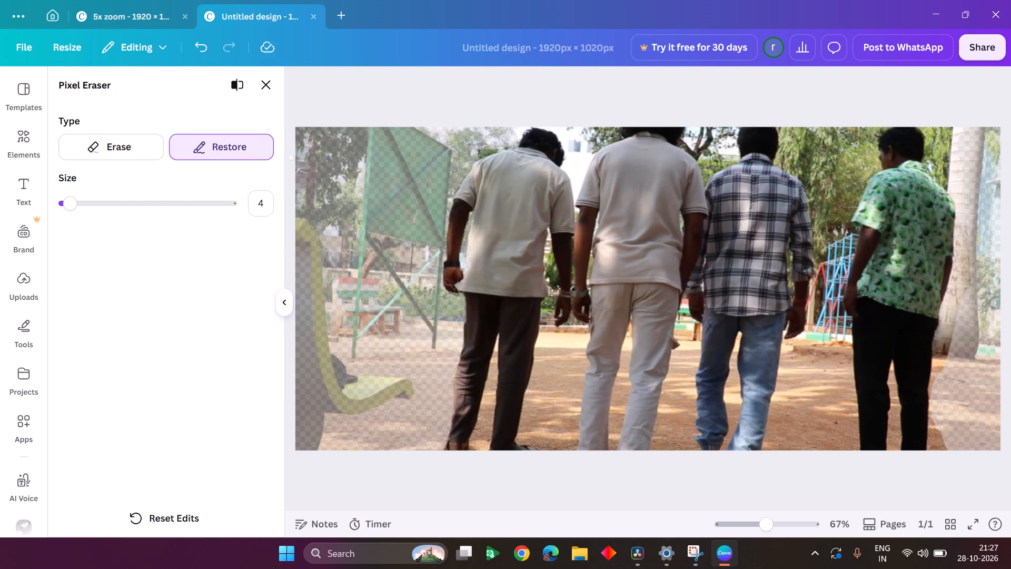
left_click_drag(471, 247, 464, 276)
left_click_drag(464, 276, 465, 275)
Erase the leftover green background patch above the first man's left shoulder at size 4, restoring the shirt's shoulder edge where needed.
left_click(117, 151)
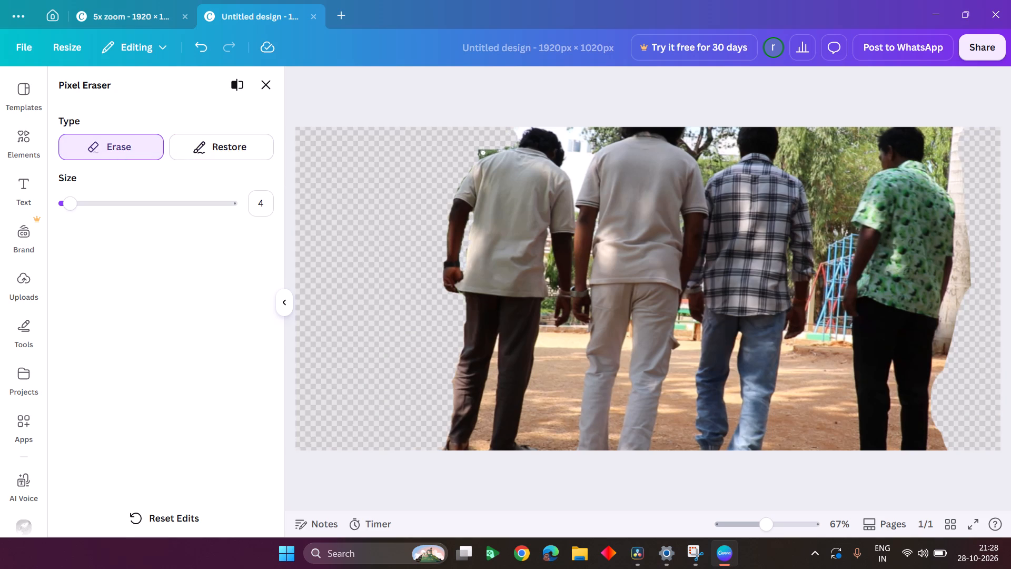
left_click_drag(479, 157, 487, 156)
left_click_drag(487, 156, 503, 152)
left_click(219, 140)
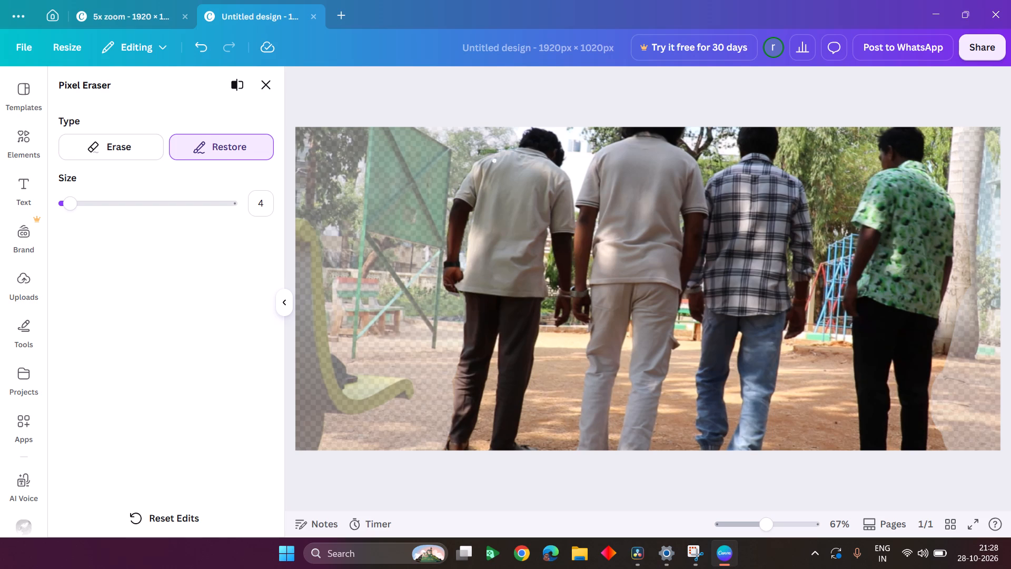
left_click(494, 159)
left_click(128, 143)
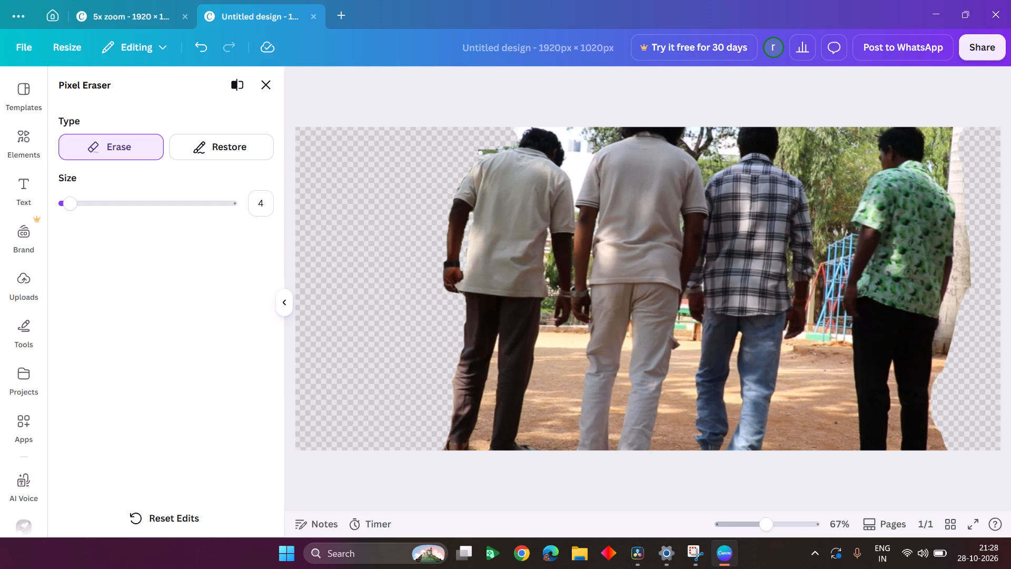
left_click_drag(481, 154, 500, 147)
left_click_drag(500, 147, 490, 148)
left_click_drag(490, 148, 493, 146)
Erase the background beside the first man's hair at size 4 and along the photo's top edge above his head at size 16.
left_click_drag(519, 143, 522, 135)
left_click_drag(522, 135, 528, 131)
left_click_drag(528, 131, 528, 131)
left_click(90, 199)
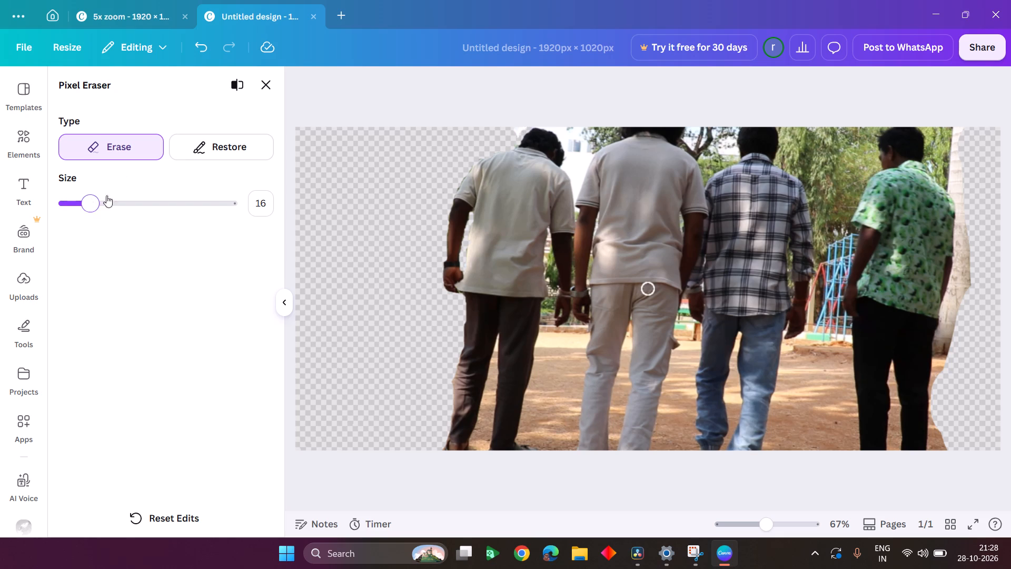
left_click_drag(502, 131, 511, 134)
left_click_drag(511, 134, 550, 120)
left_click_drag(550, 120, 554, 124)
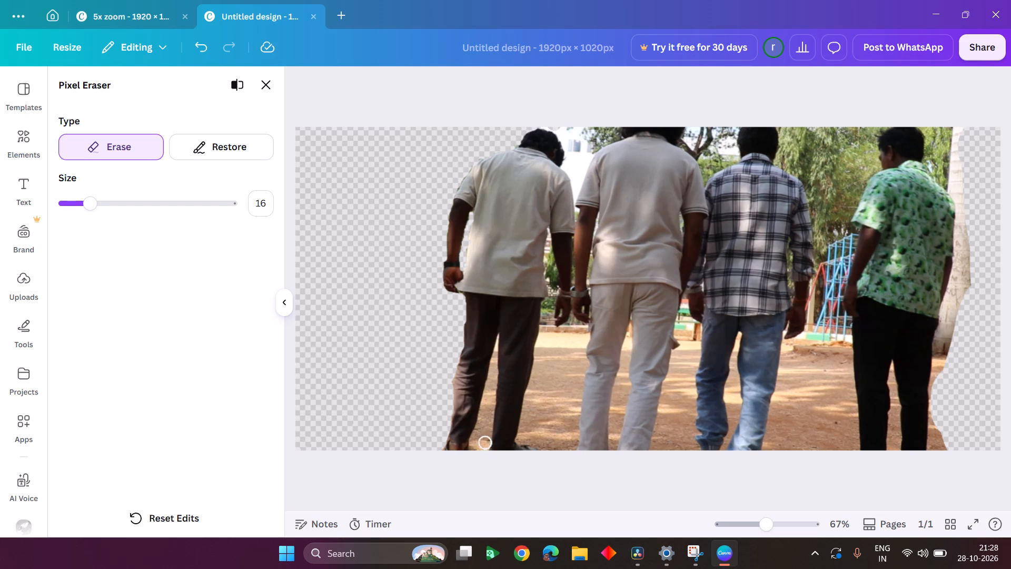
Erase the ground between the first man's right leg and the second man's left leg, from knee level to the photo's bottom edge.
left_click_drag(556, 413, 562, 349)
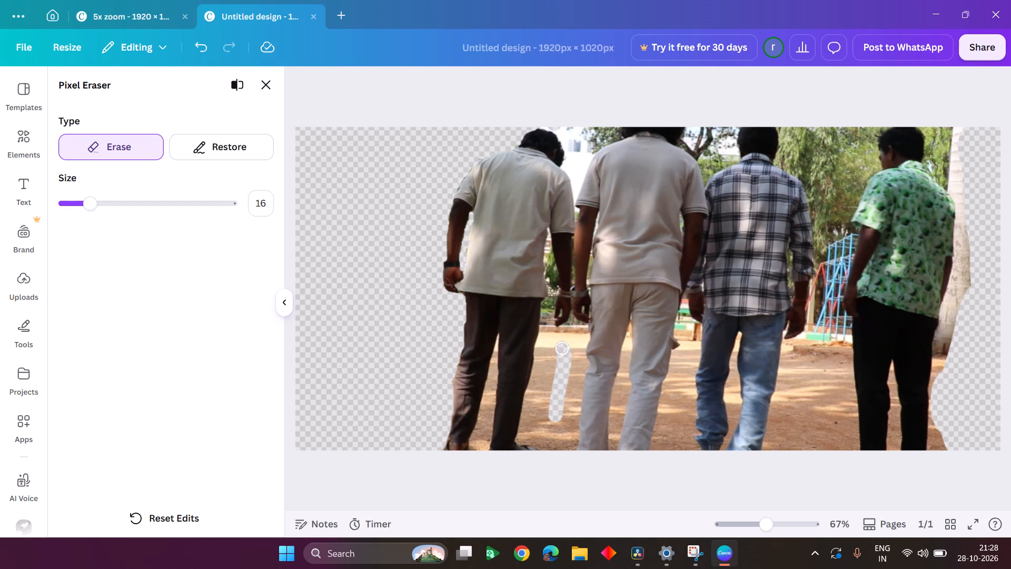
left_click_drag(562, 349, 533, 389)
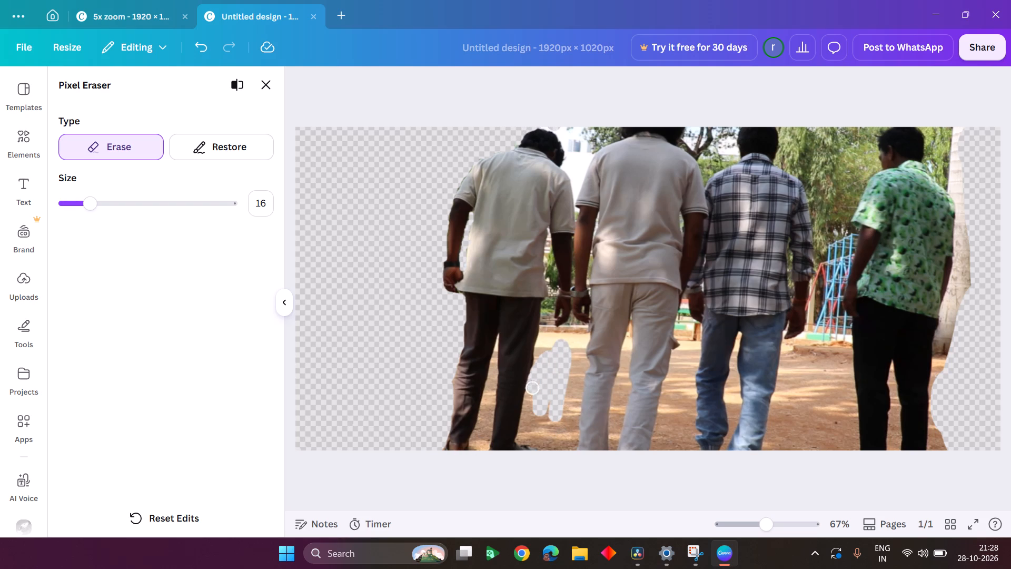
left_click_drag(533, 389, 522, 437)
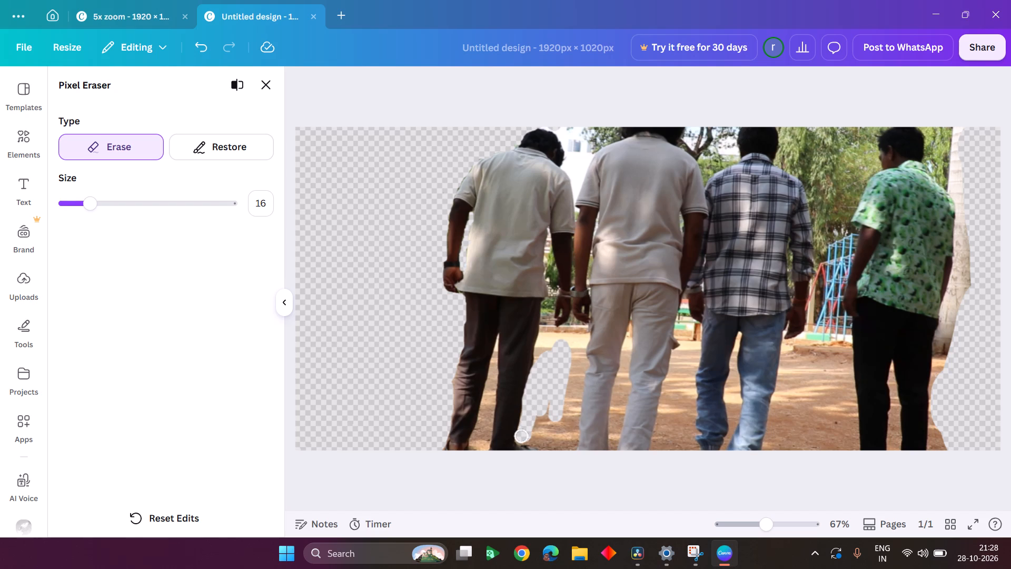
left_click_drag(522, 437, 522, 437)
left_click_drag(523, 438, 534, 439)
left_click_drag(534, 439, 556, 401)
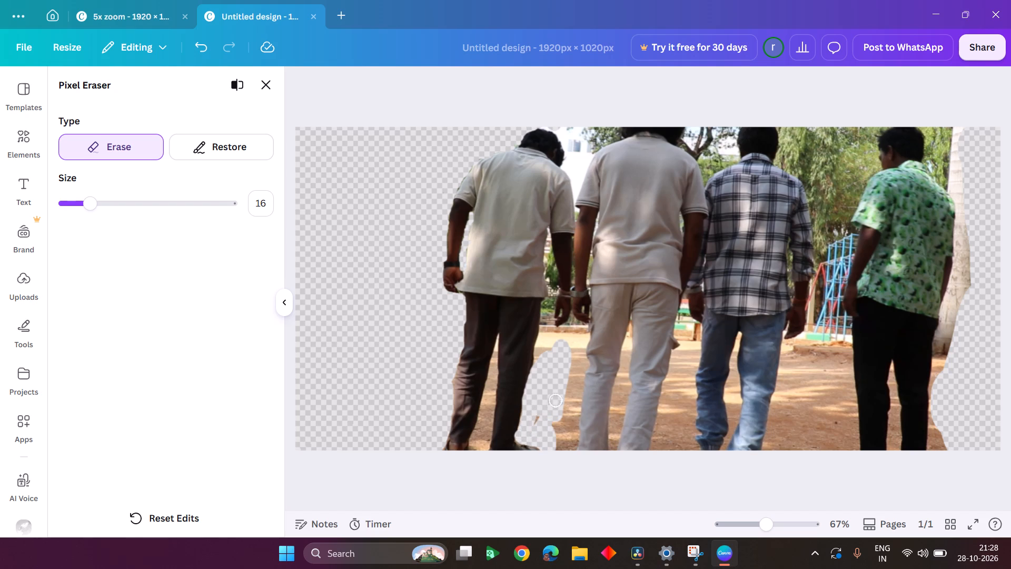
left_click_drag(556, 401, 552, 426)
Restore the first man's right shoe at the photo's bottom edge with the size 16 brush.
left_click(234, 152)
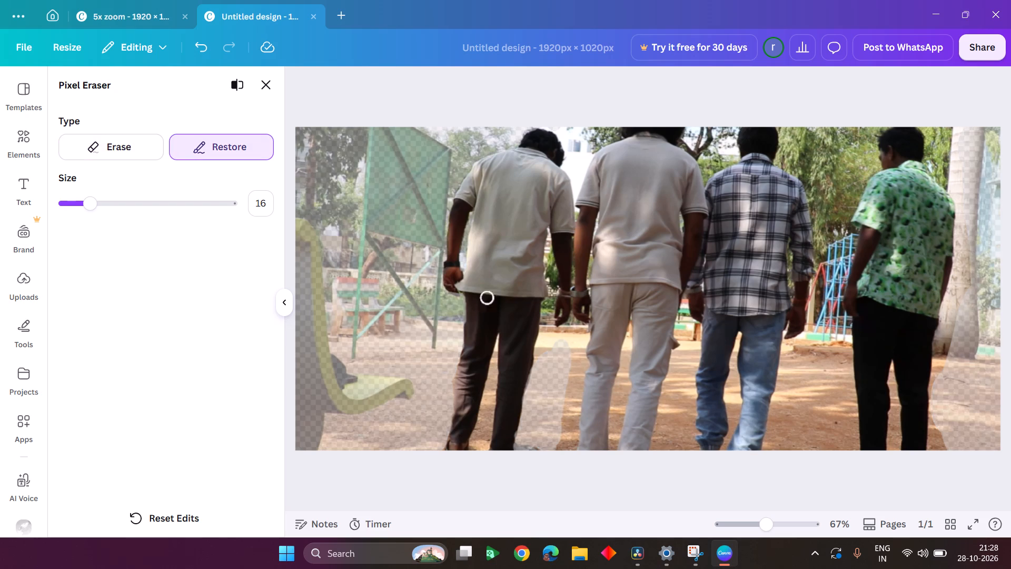
left_click(520, 449)
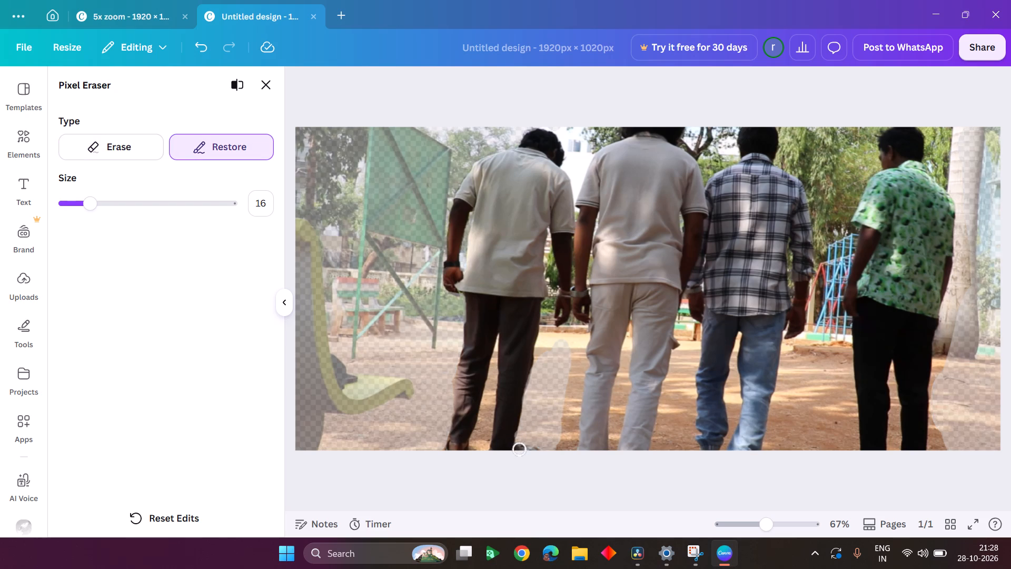
left_click(528, 450)
Erase the ground along the second man's left trouser leg with the size 16 brush, from the photo's bottom edge up to the knee.
left_click(130, 152)
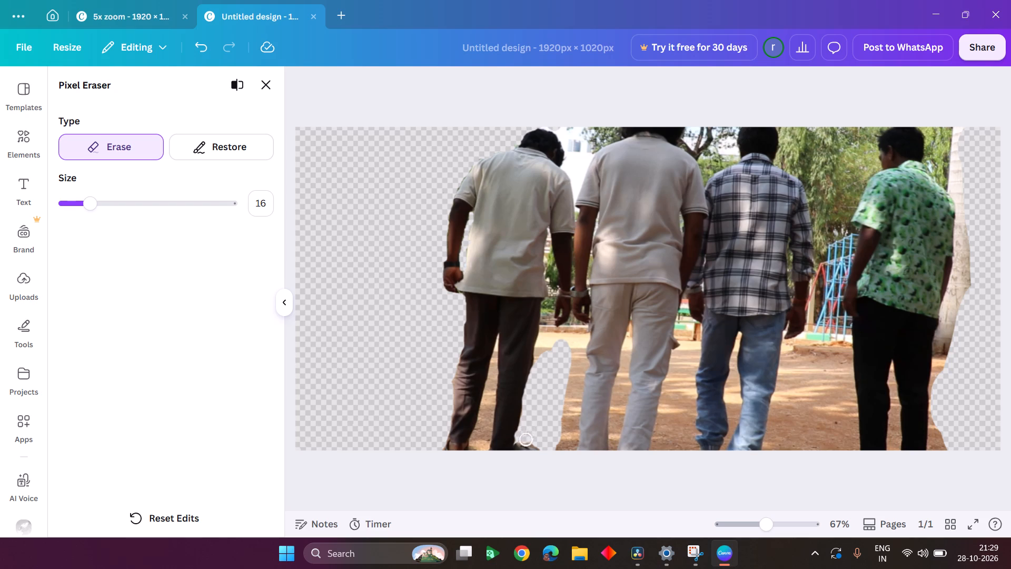
left_click_drag(527, 437, 539, 438)
left_click_drag(539, 438, 568, 450)
left_click_drag(568, 450, 596, 356)
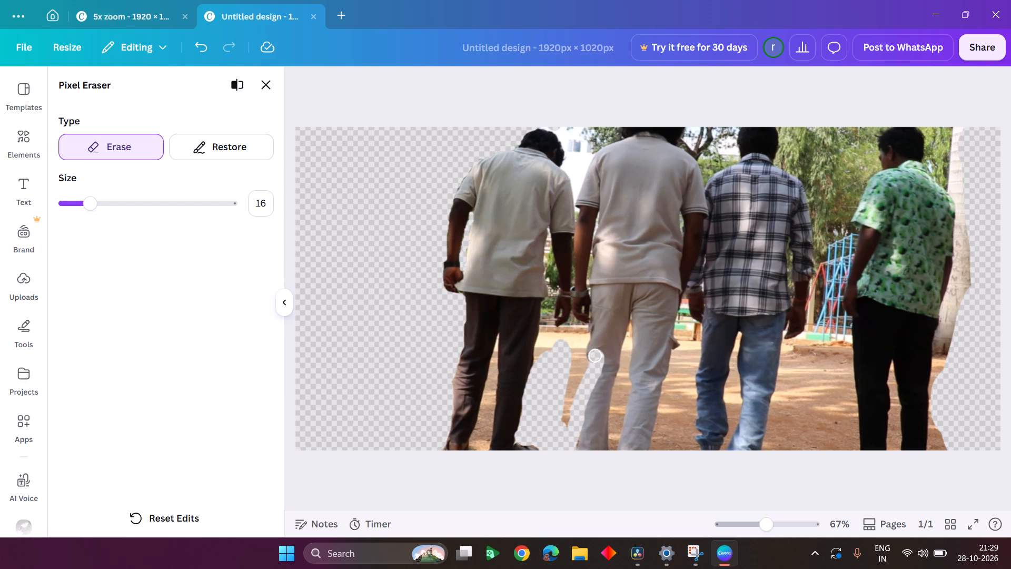
left_click_drag(596, 356, 594, 358)
Restore the second man's left trouser edge from the knee down to the ankle with the size 16 brush.
left_click(228, 150)
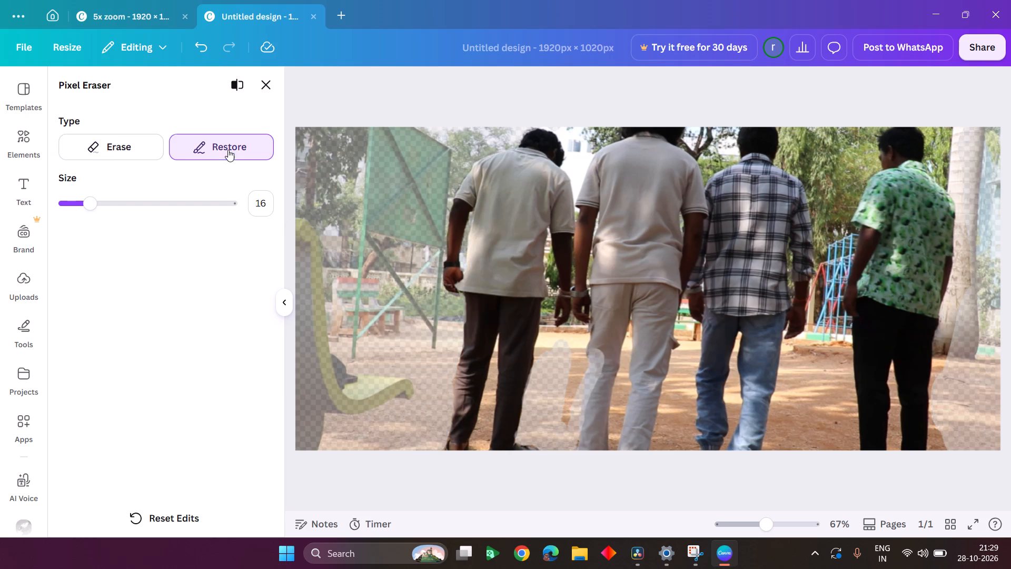
left_click_drag(597, 357, 592, 371)
left_click_drag(592, 371, 598, 348)
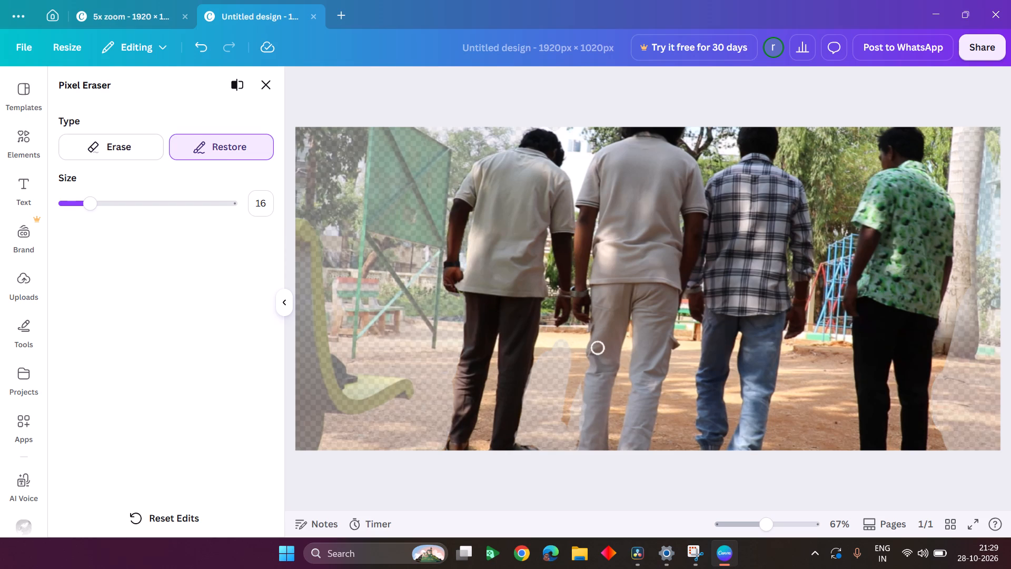
left_click_drag(598, 348, 584, 418)
left_click(582, 438)
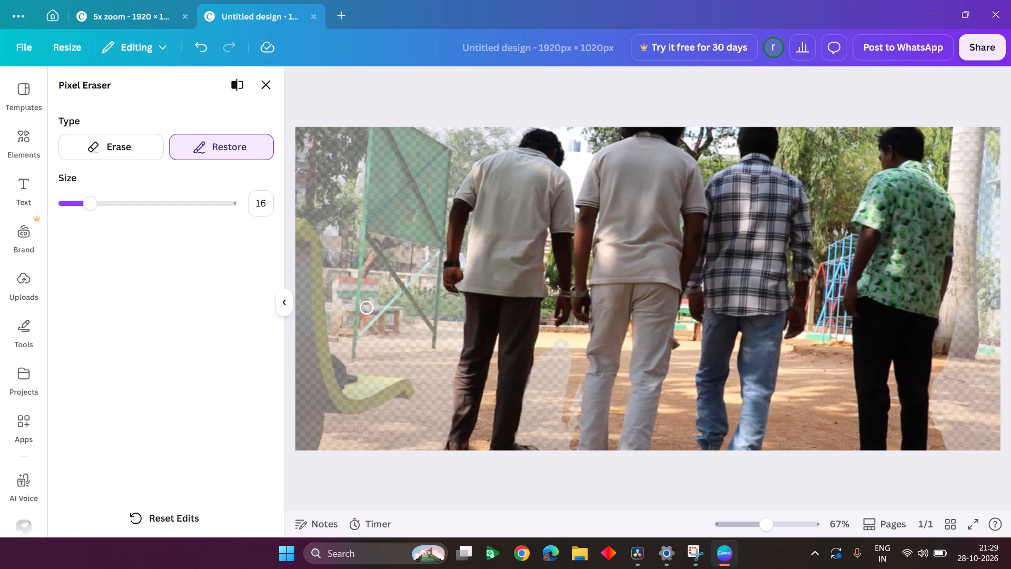
Erase the leftover ground slivers between the first and second men's legs at size 16, restoring the second man's lower left trouser edge.
left_click(126, 140)
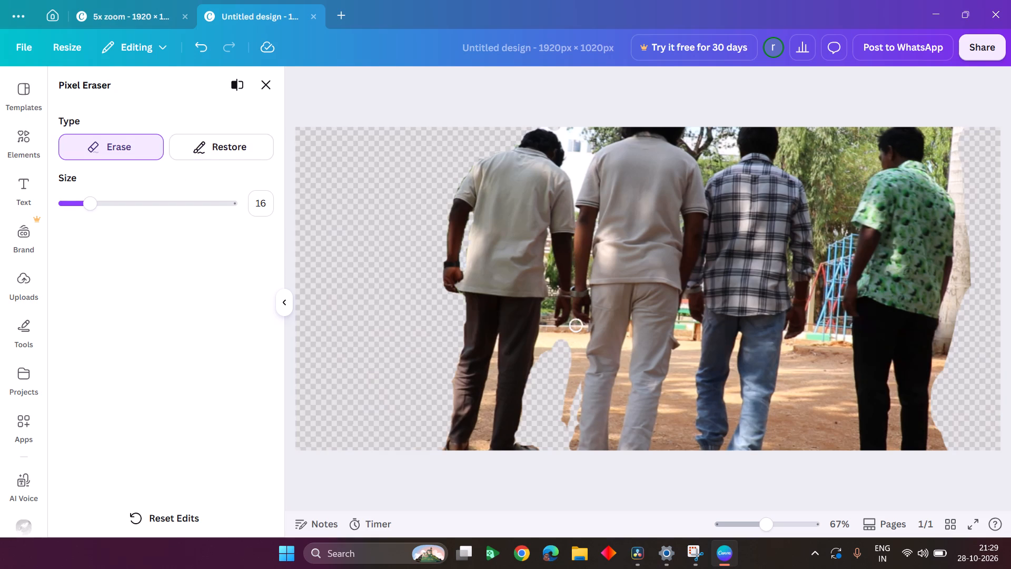
left_click_drag(574, 338, 563, 408)
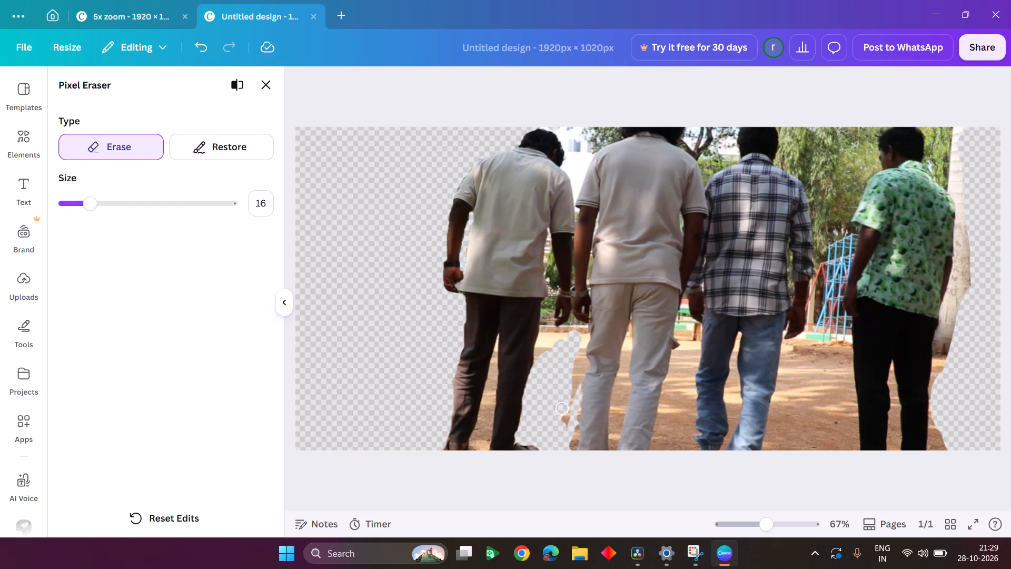
left_click_drag(563, 408, 550, 434)
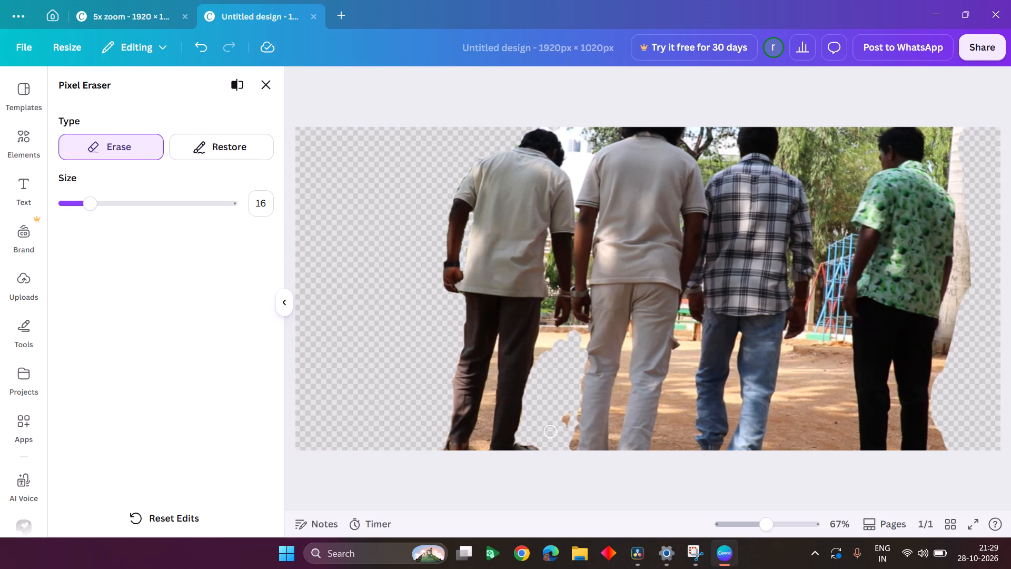
left_click_drag(568, 414, 566, 447)
left_click_drag(566, 447, 579, 424)
left_click_drag(579, 424, 583, 411)
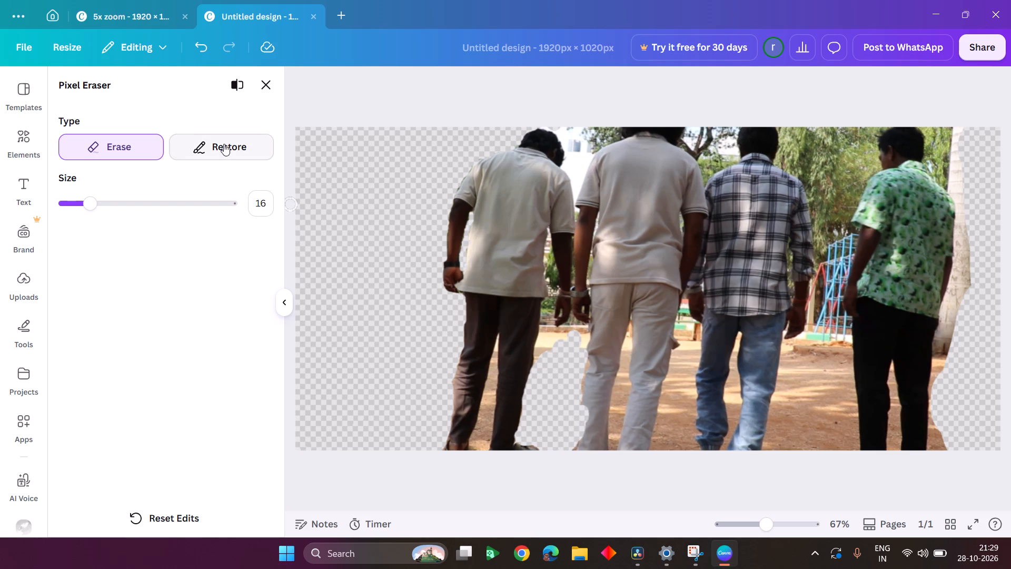
left_click(224, 144)
left_click_drag(591, 414, 583, 453)
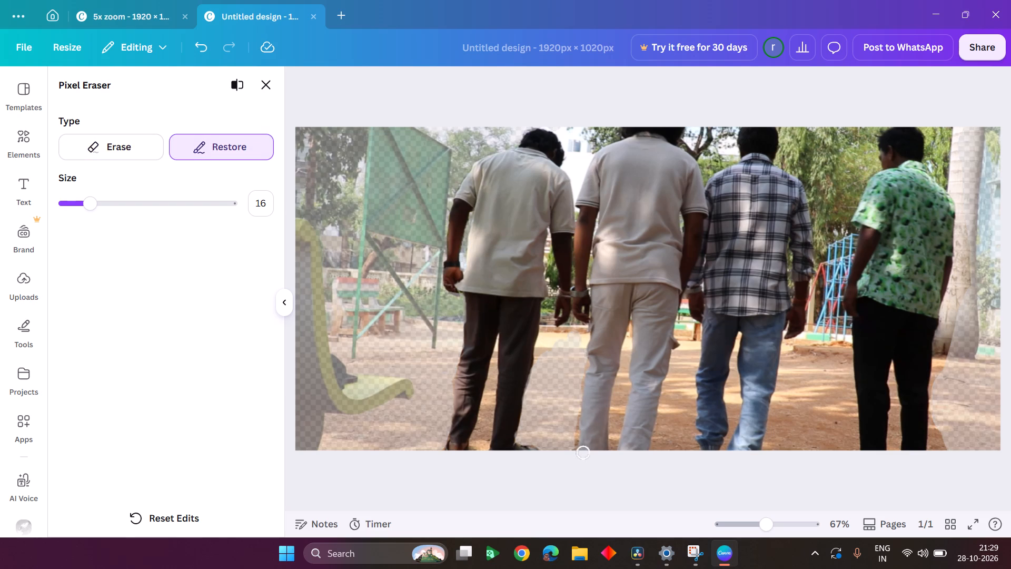
Erase the thin ground fringe along the second man's left trouser leg at size 5, from the thigh to the photo's bottom edge.
left_click(141, 146)
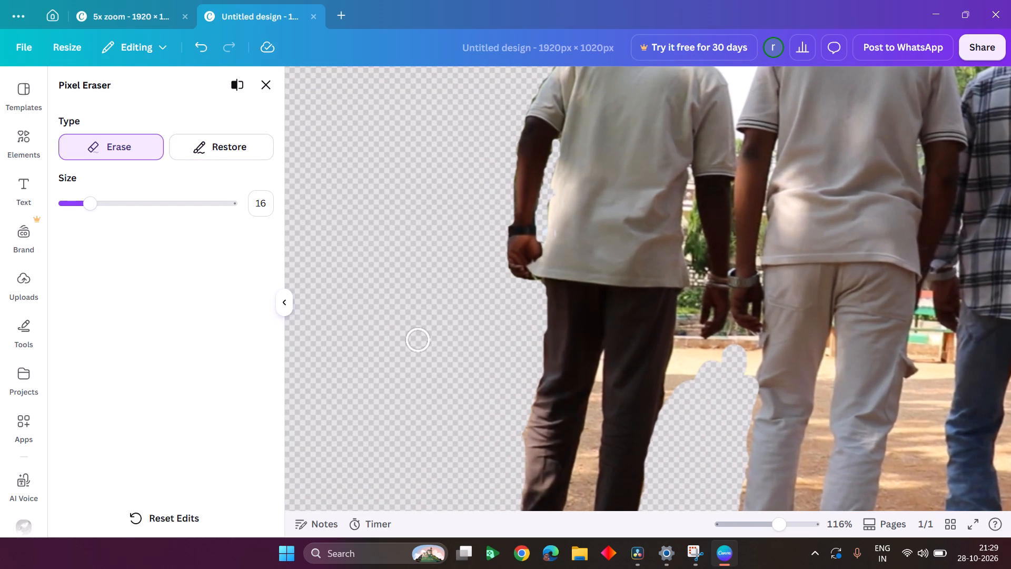
scroll(418, 340, "left", 4)
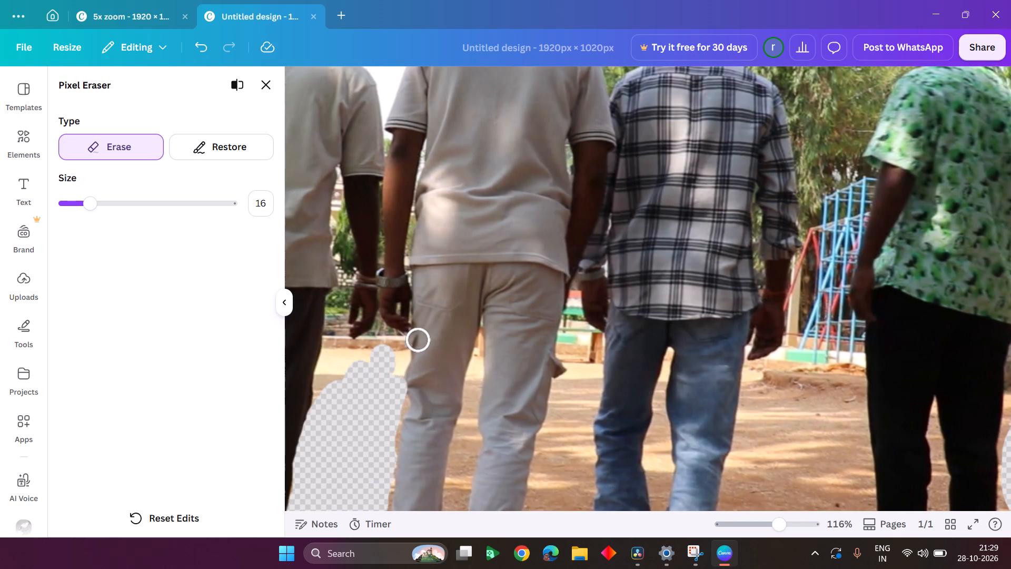
scroll(418, 340, "down", 5)
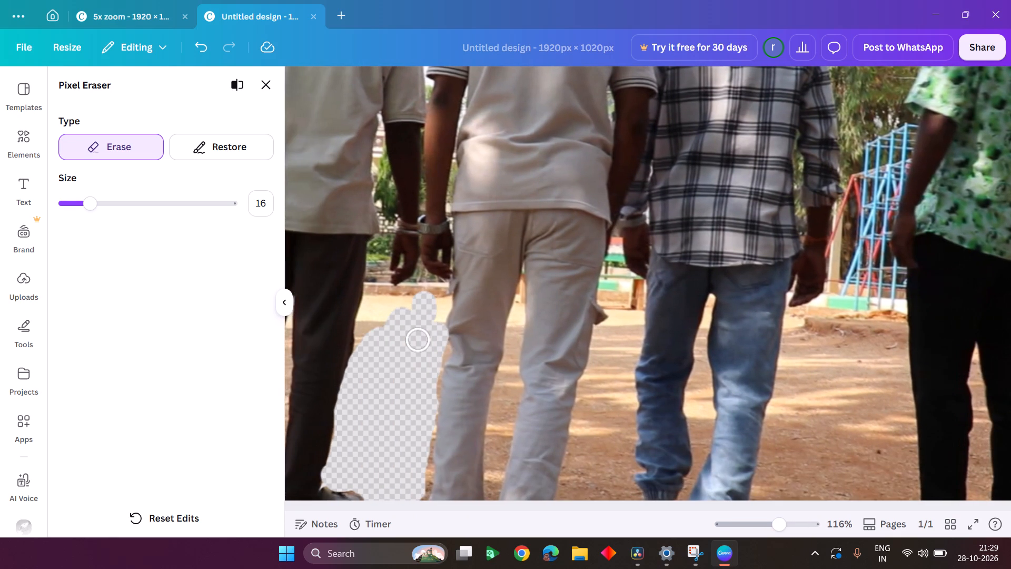
scroll(418, 340, "down", 1)
left_click_drag(95, 203, 71, 208)
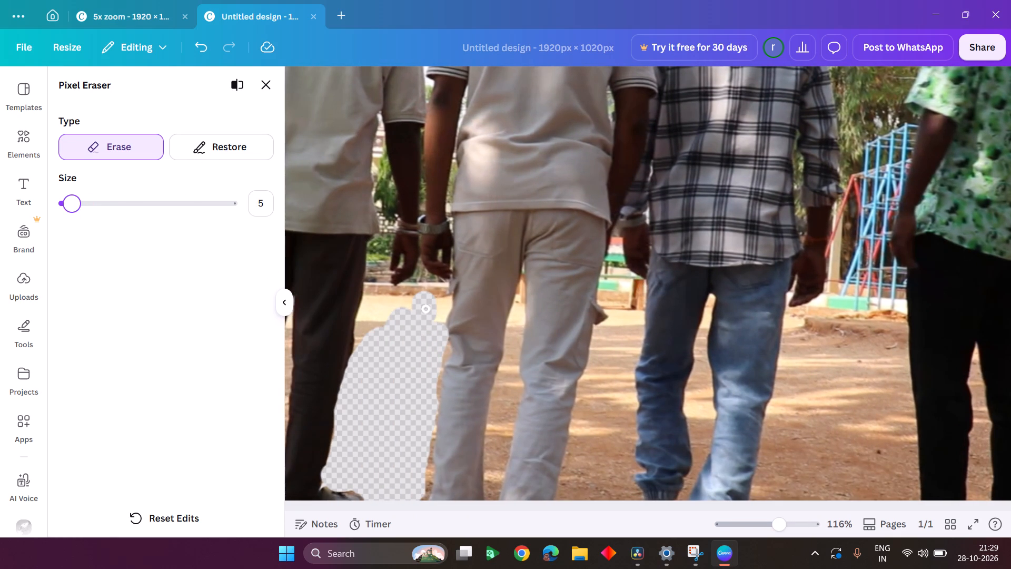
left_click_drag(426, 309, 437, 319)
left_click_drag(437, 319, 447, 352)
left_click_drag(447, 352, 437, 394)
left_click_drag(437, 394, 434, 507)
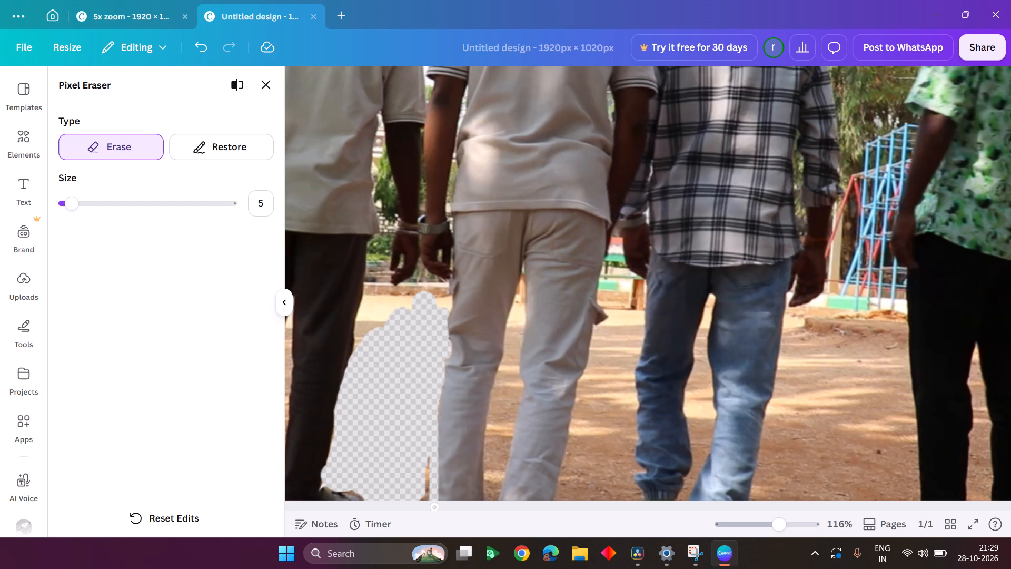
left_click_drag(434, 507, 428, 458)
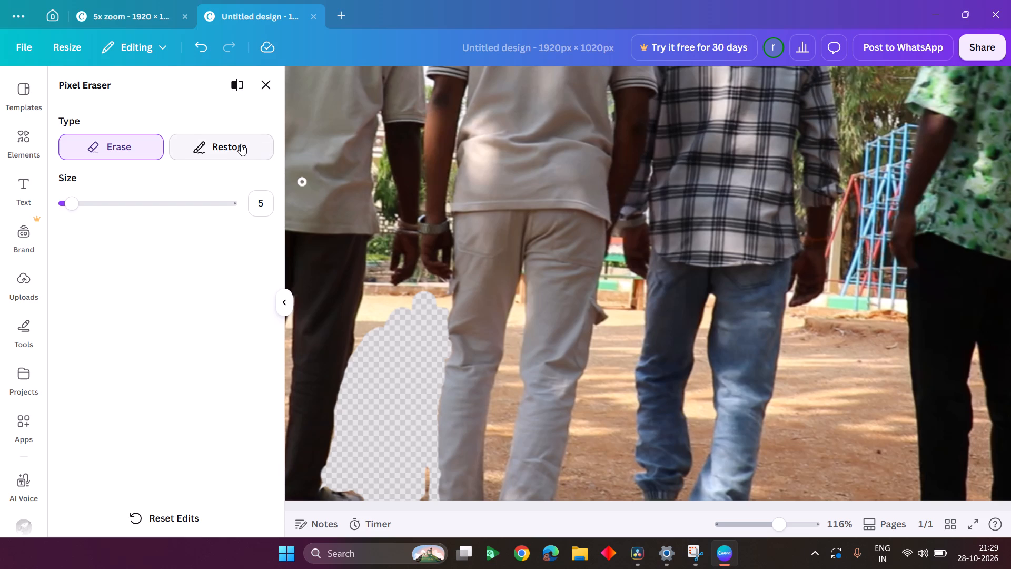
Restore the second man's lower left trouser edge down to the photo's bottom edge with the size 5 brush.
left_click(240, 144)
left_click_drag(441, 431, 438, 490)
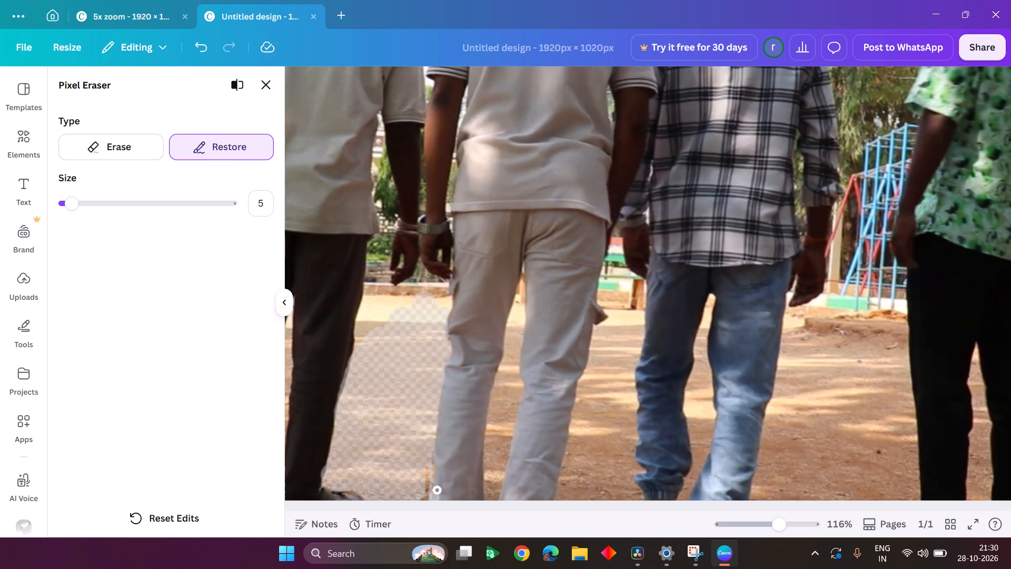
left_click_drag(438, 490, 437, 502)
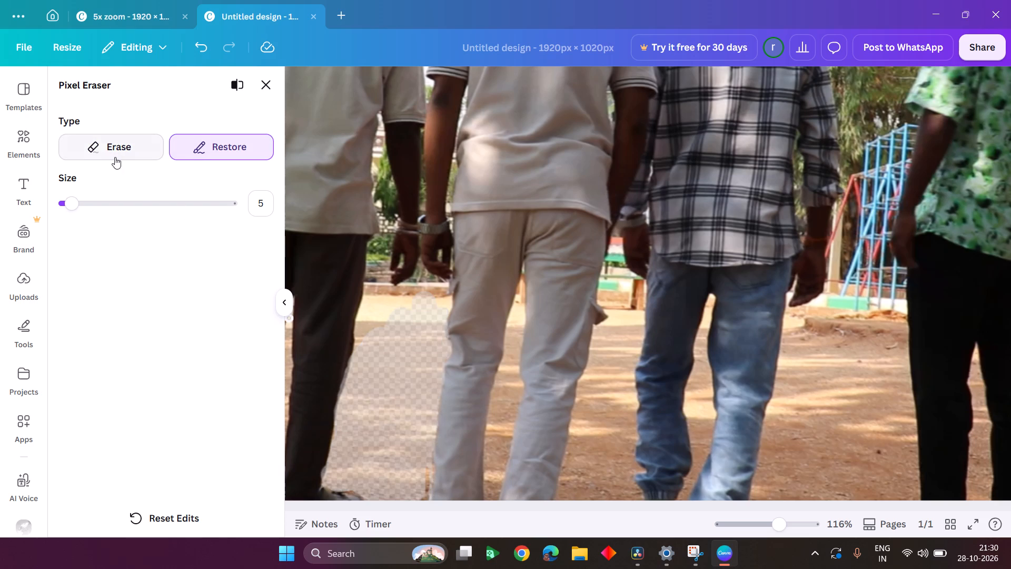
Erase the remaining ground sliver beside the second man's left ankle at the photo's bottom edge with the size 5 brush.
left_click(117, 153)
scroll(358, 340, "down", 2)
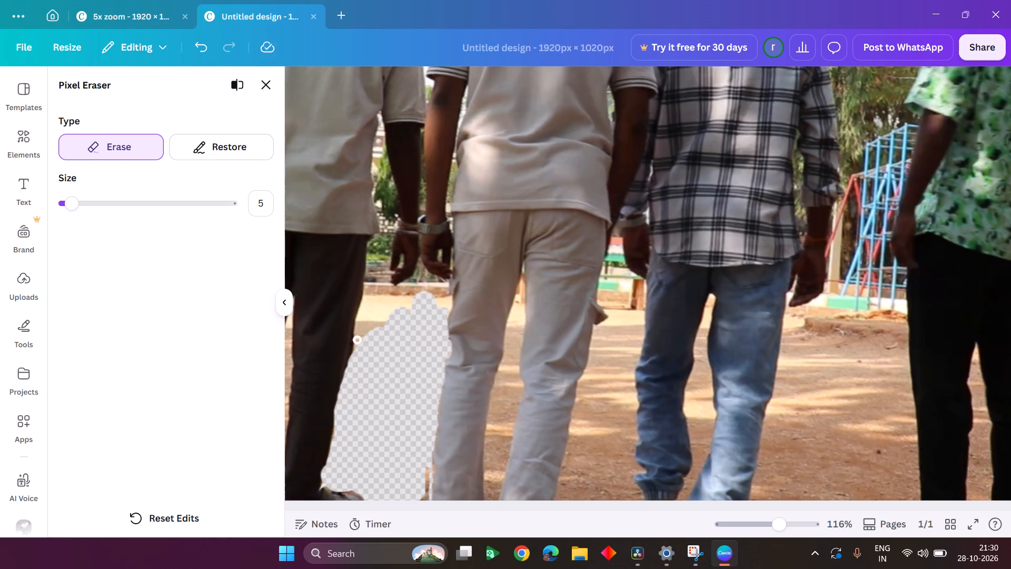
scroll(411, 345, "right", 1)
scroll(411, 345, "down", 1)
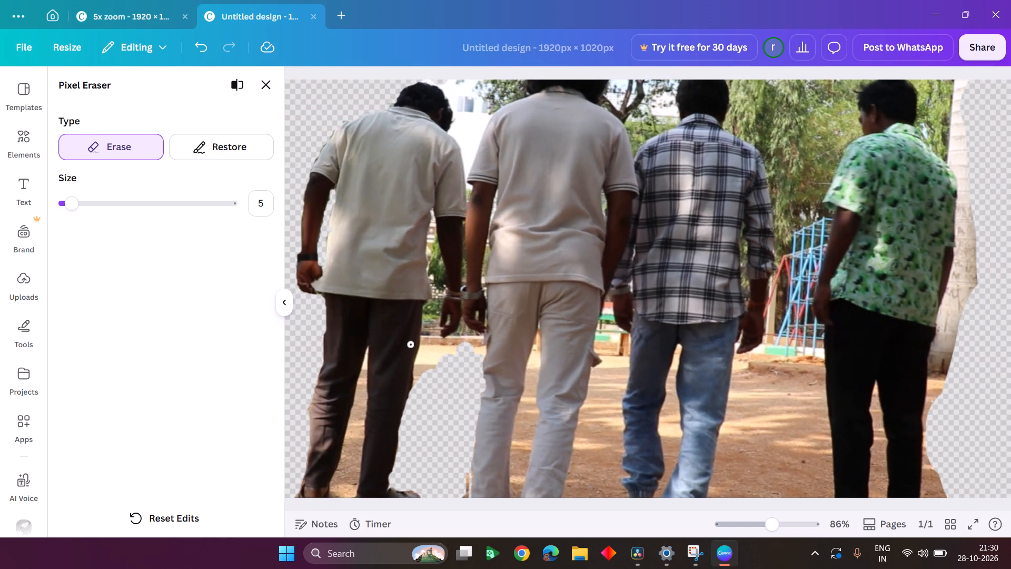
scroll(411, 345, "down", 2)
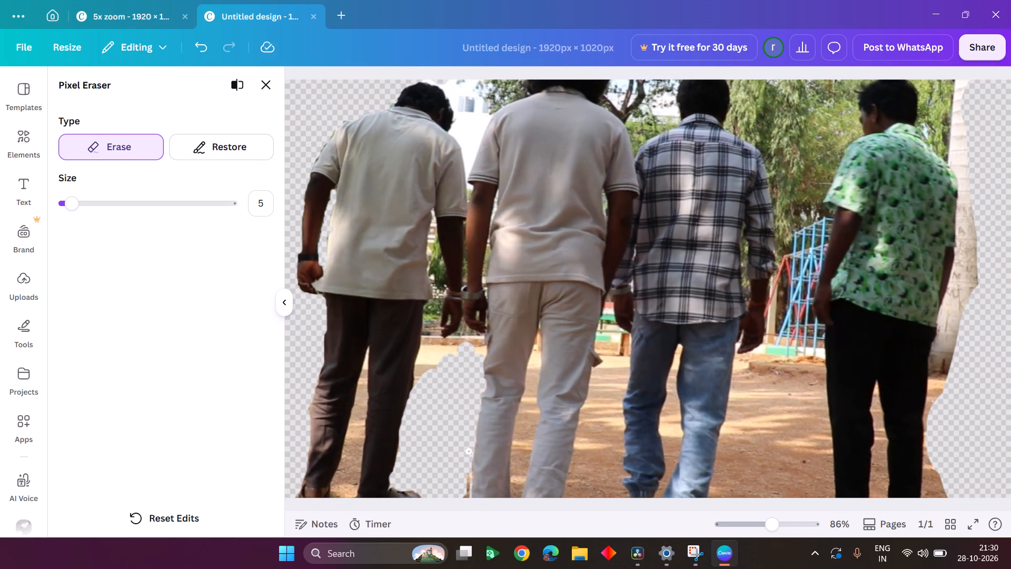
left_click_drag(468, 452, 466, 487)
left_click_drag(466, 487, 464, 337)
Erase the ground below the first and second men's hands and up along the first man's right trouser edge at size 5.
left_click_drag(464, 337, 417, 379)
left_click_drag(417, 379, 424, 356)
left_click_drag(422, 358, 423, 350)
left_click_drag(423, 350, 427, 316)
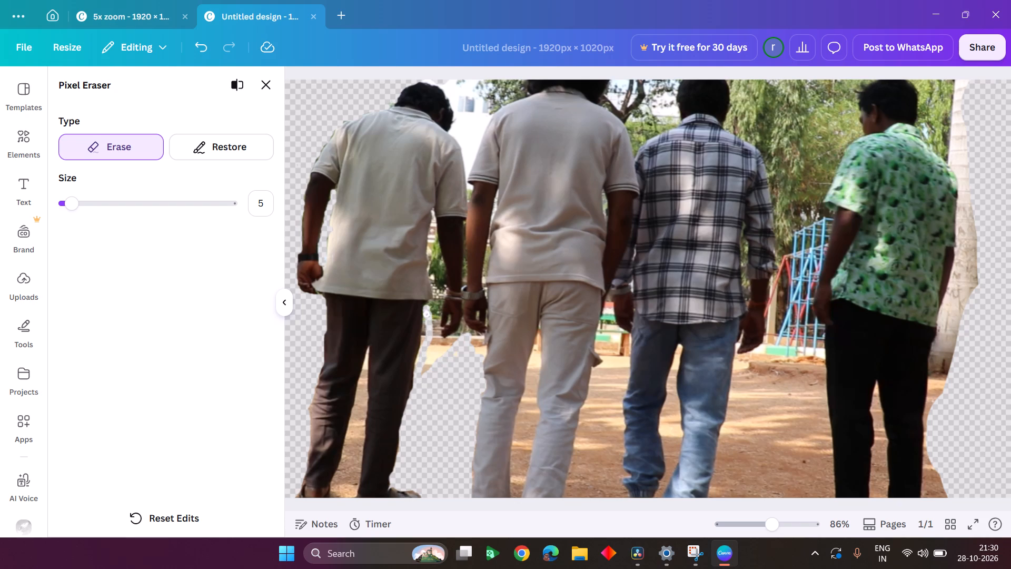
left_click_drag(427, 316, 422, 378)
Erase the ground between the first man's legs from knee height down towards his ankles with the size 5 brush.
scroll(422, 378, "right", 2)
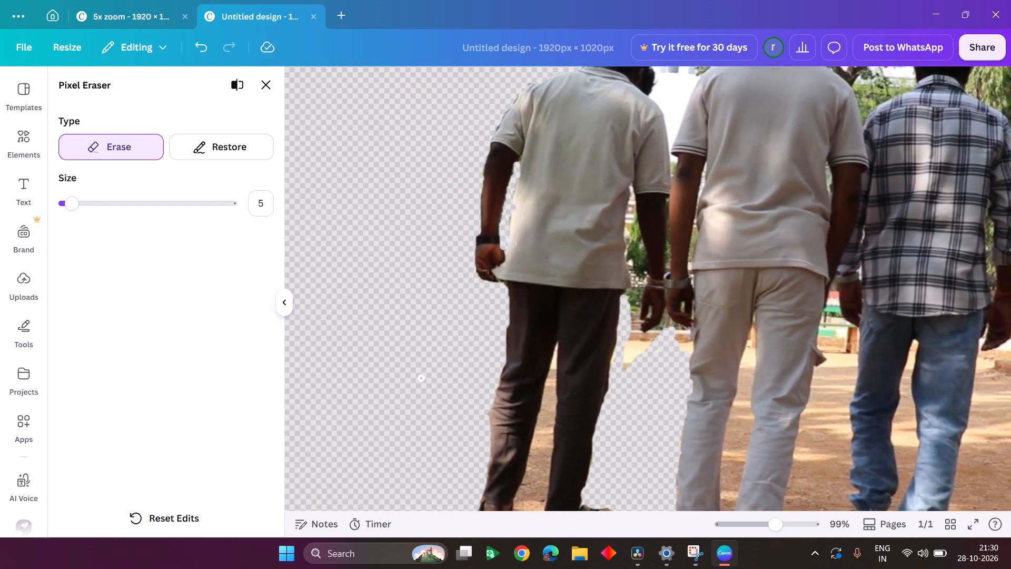
scroll(422, 378, "down", 2)
scroll(422, 378, "left", 1)
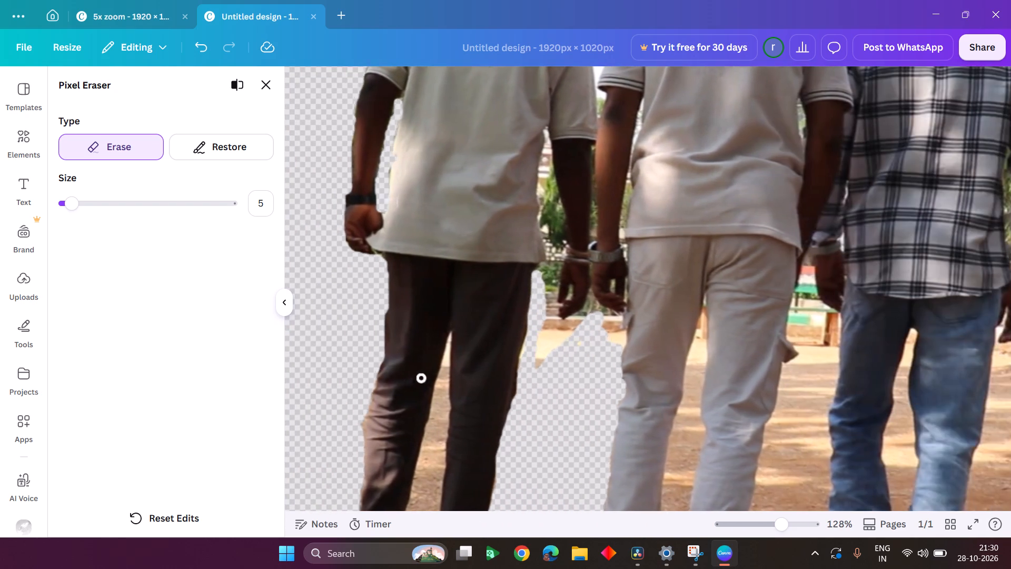
scroll(422, 378, "left", 1)
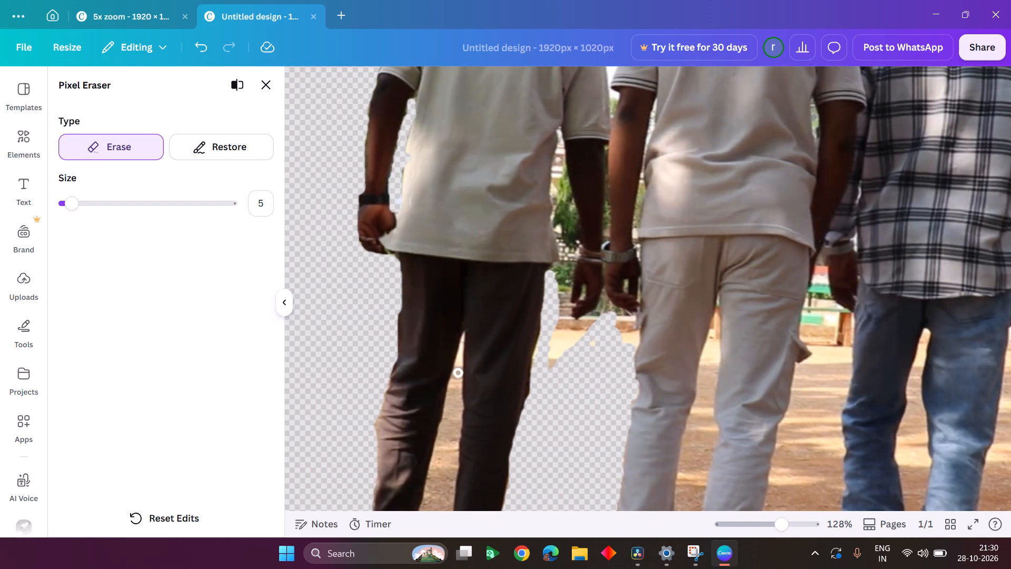
left_click_drag(459, 374, 445, 477)
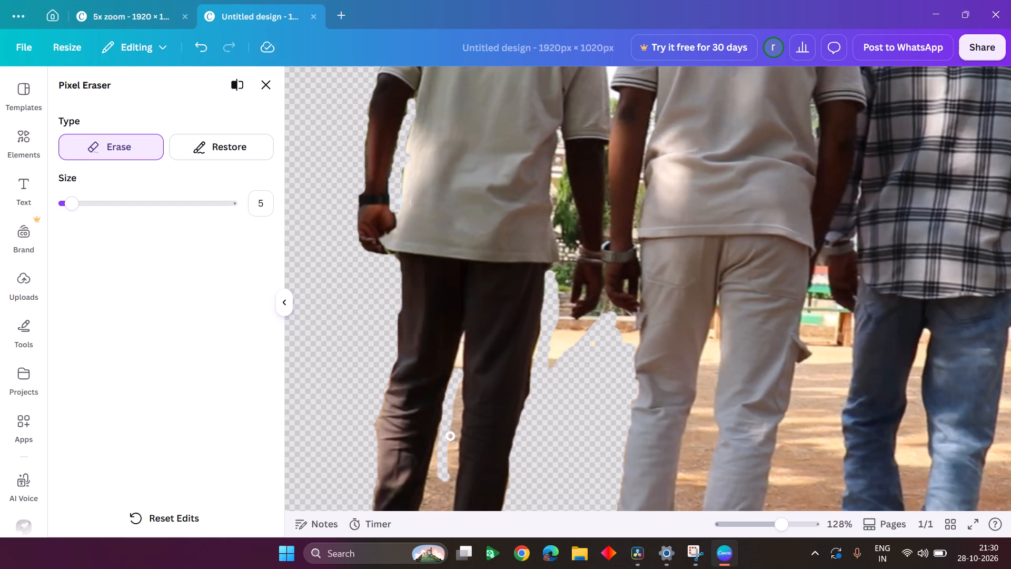
left_click_drag(460, 386, 457, 398)
left_click_drag(457, 398, 452, 464)
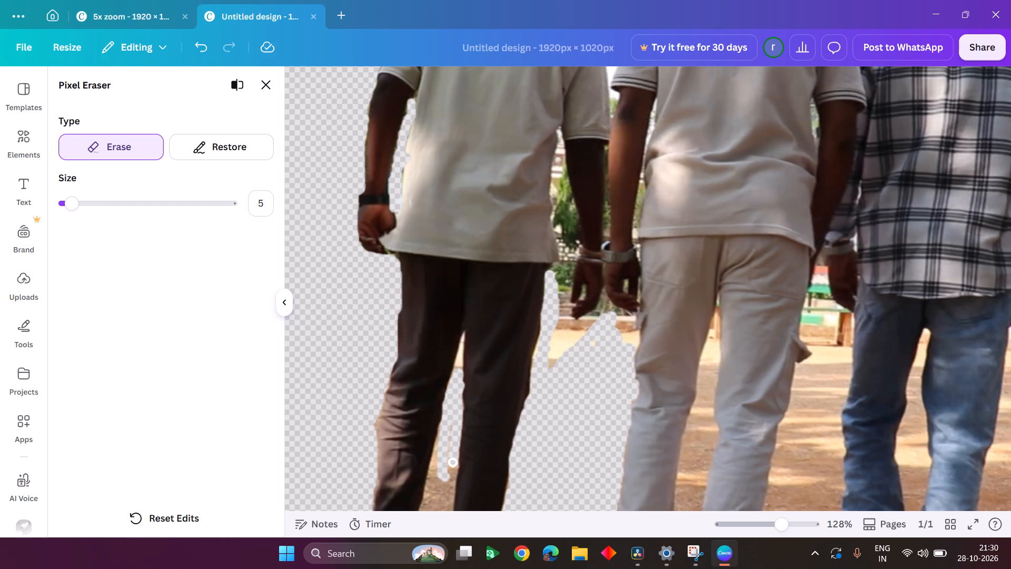
left_click_drag(452, 464, 445, 466)
left_click_drag(445, 466, 445, 442)
left_click_drag(445, 442, 433, 462)
left_click_drag(433, 462, 441, 488)
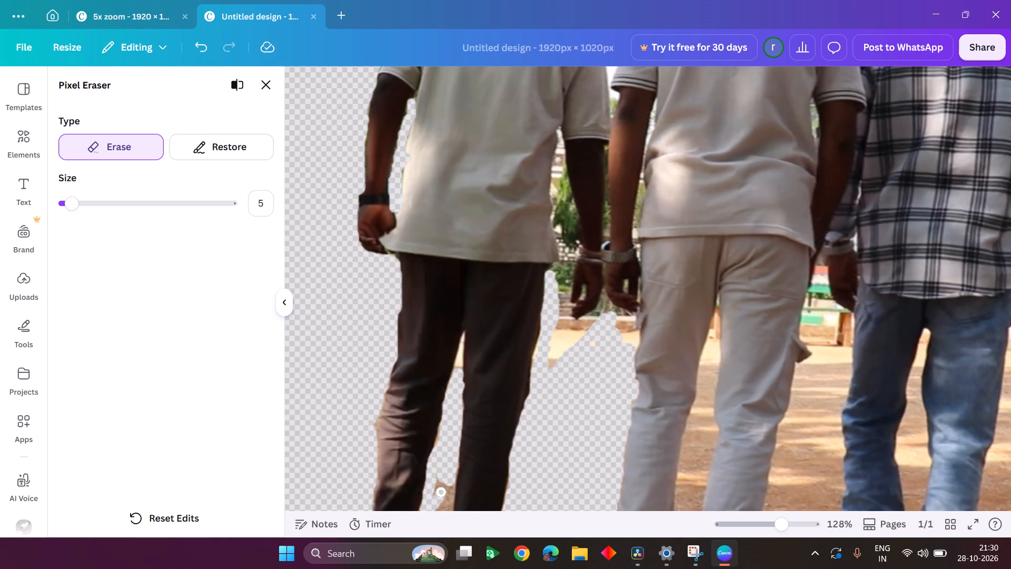
left_click_drag(441, 488, 441, 474)
left_click_drag(449, 479, 450, 488)
left_click_drag(450, 488, 439, 496)
Erase the remaining ground between the first man's ankles and shoes down to the photo's bottom edge at size 5.
scroll(439, 496, "down", 2)
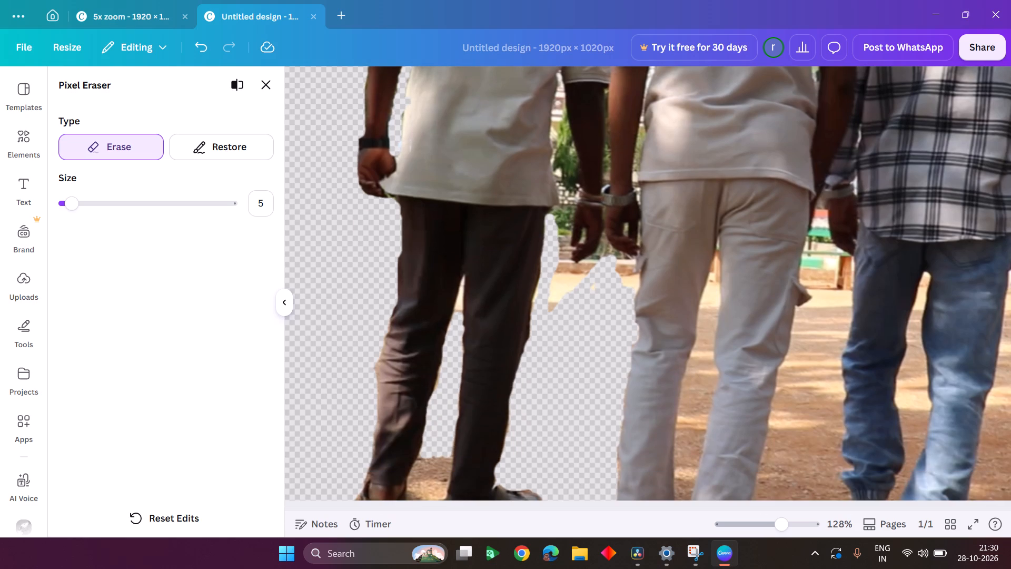
scroll(439, 496, "down", 1)
left_click_drag(431, 449, 412, 494)
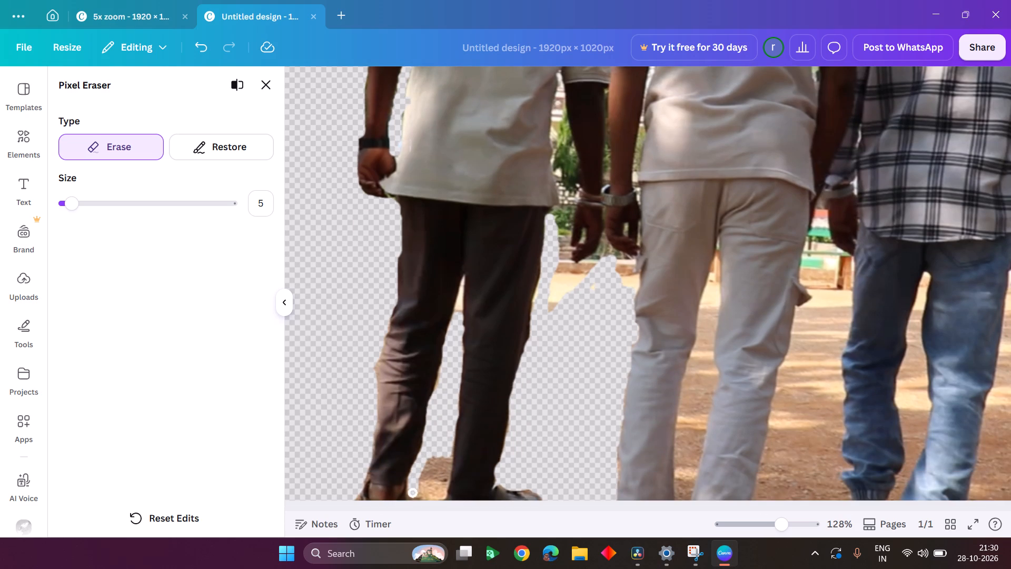
left_click_drag(412, 494, 431, 500)
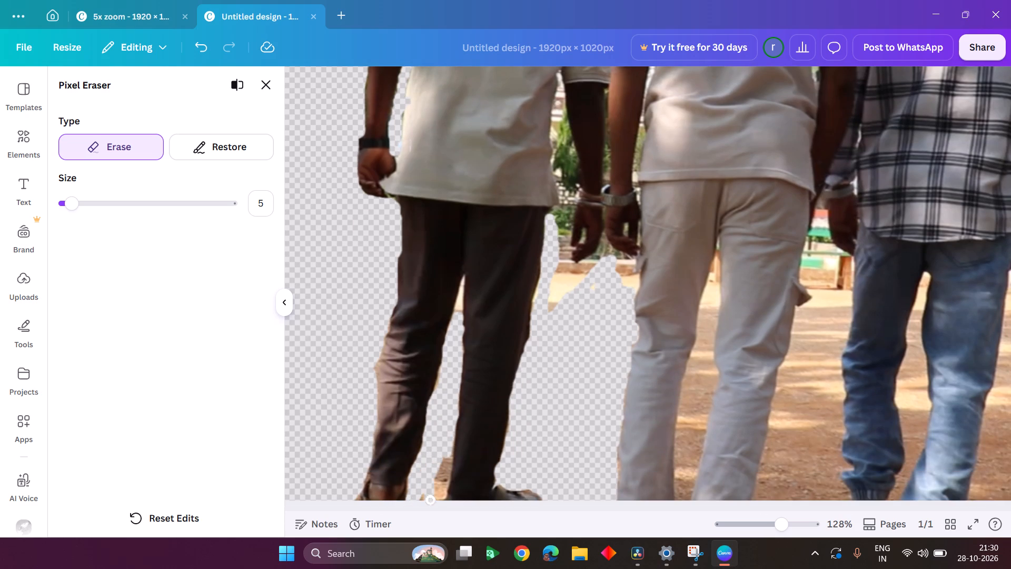
left_click_drag(431, 500, 441, 490)
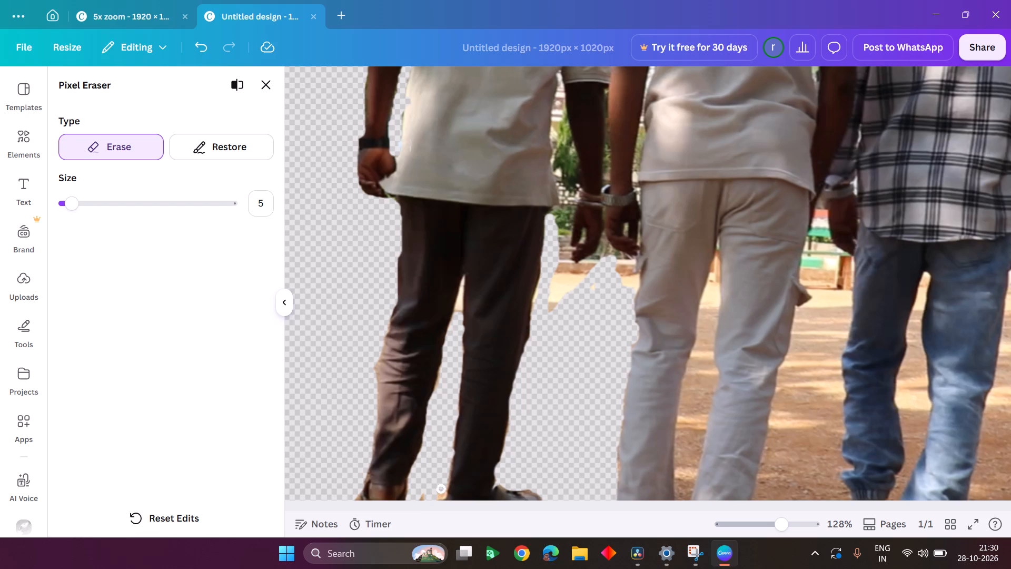
left_click_drag(441, 490, 441, 501)
Clean the background fringe along the first man's outer left leg, from the shoe up to the knee, at size 5.
left_click_drag(441, 501, 355, 491)
left_click_drag(355, 491, 355, 501)
left_click_drag(355, 501, 346, 447)
scroll(346, 447, "up", 1)
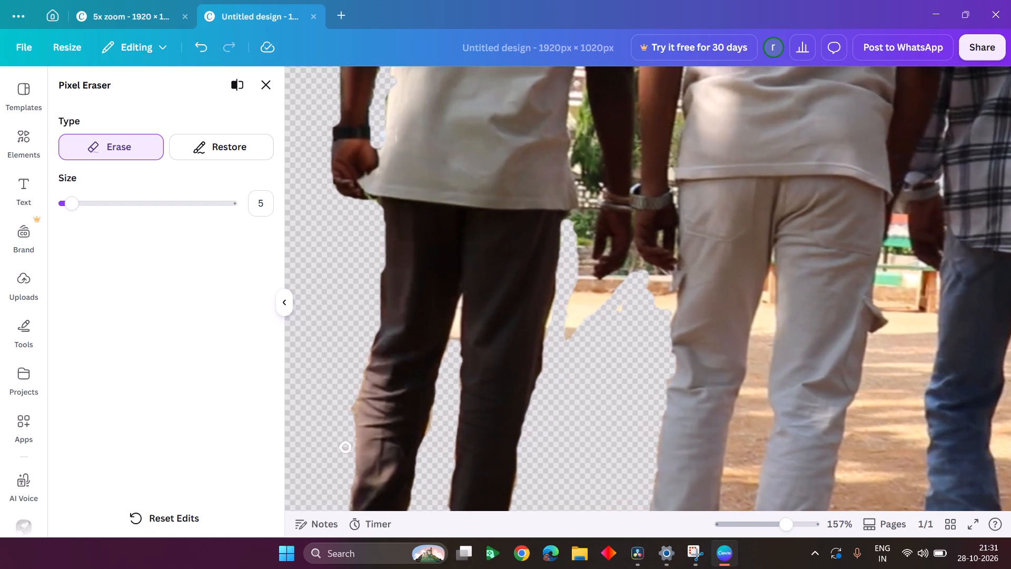
left_click_drag(348, 398, 347, 404)
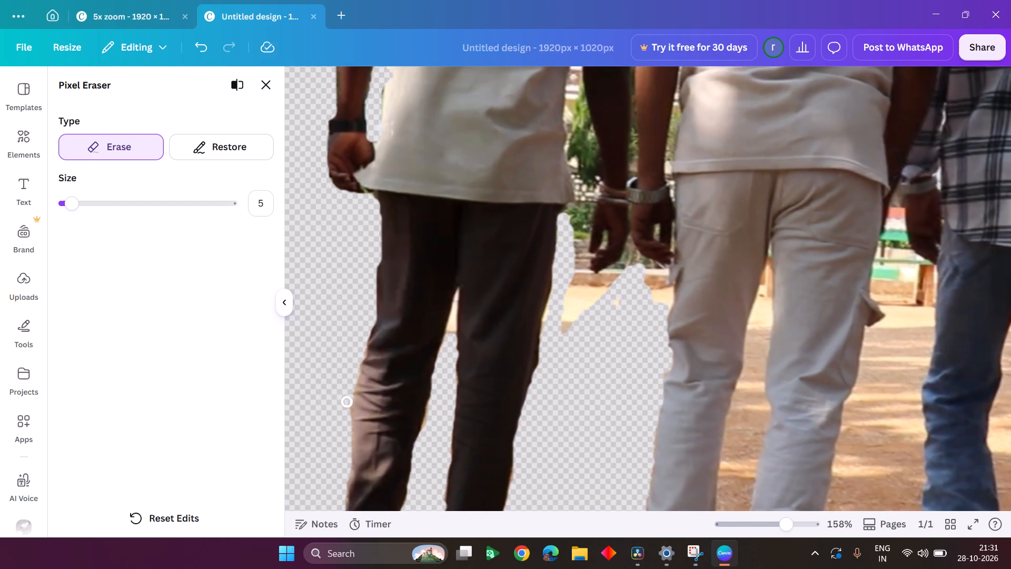
left_click_drag(347, 404, 345, 417)
Erase the narrow ground wedge between the first man's thighs up to the crotch with the eraser at size 1.
scroll(451, 347, "up", 1)
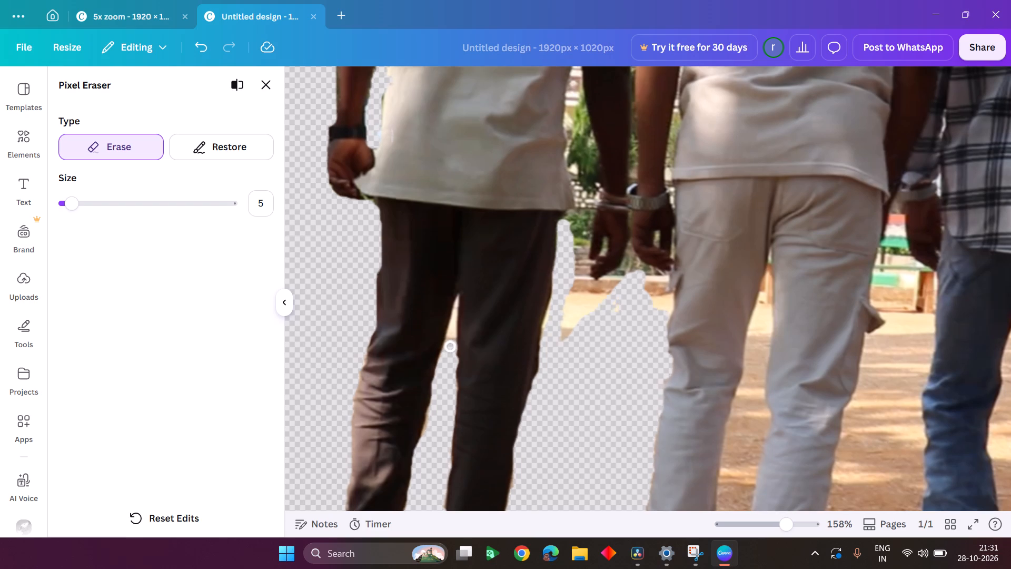
scroll(451, 347, "up", 2)
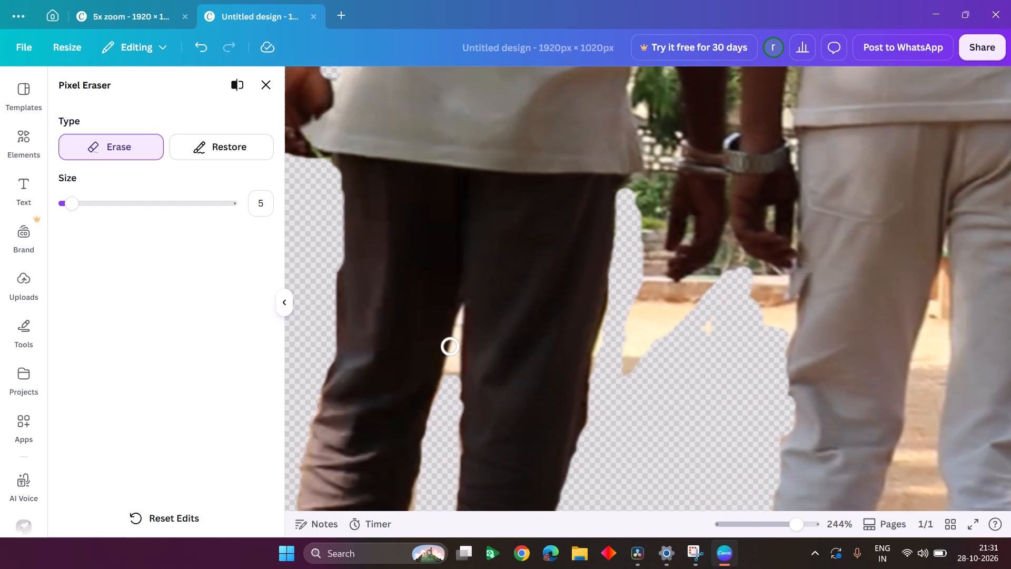
scroll(451, 347, "up", 1)
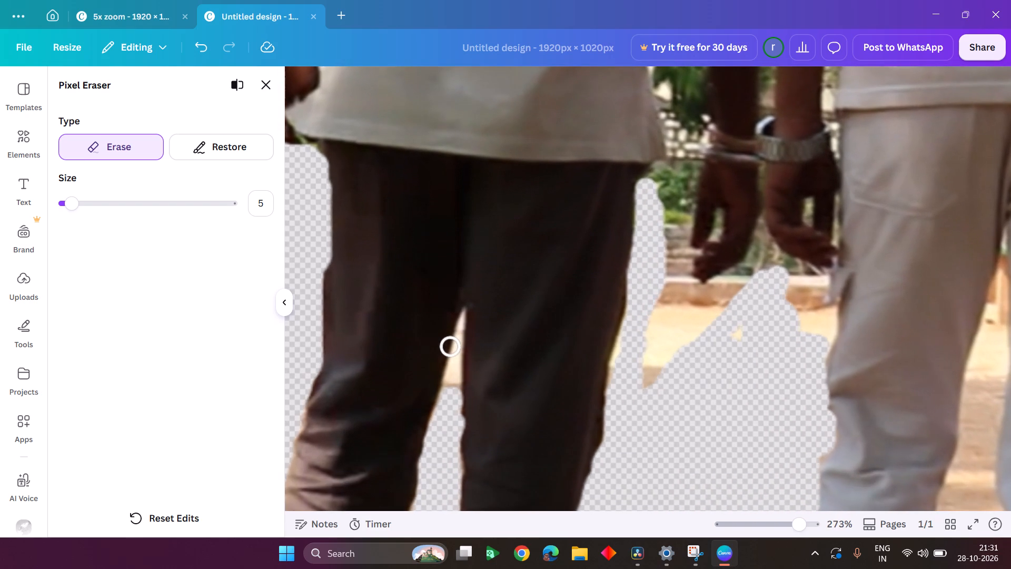
left_click_drag(78, 202, 72, 203)
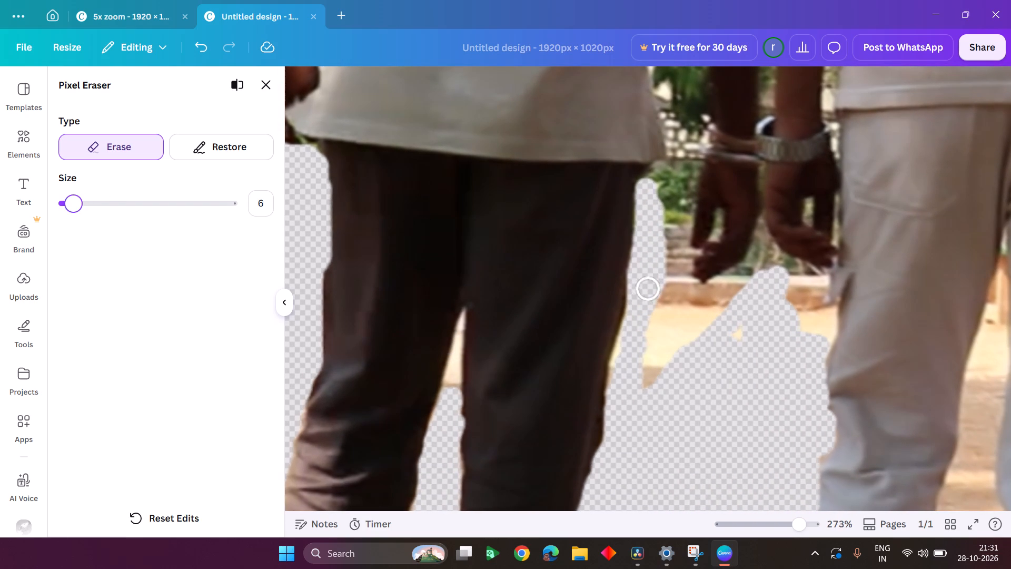
left_click_drag(72, 203, 43, 206)
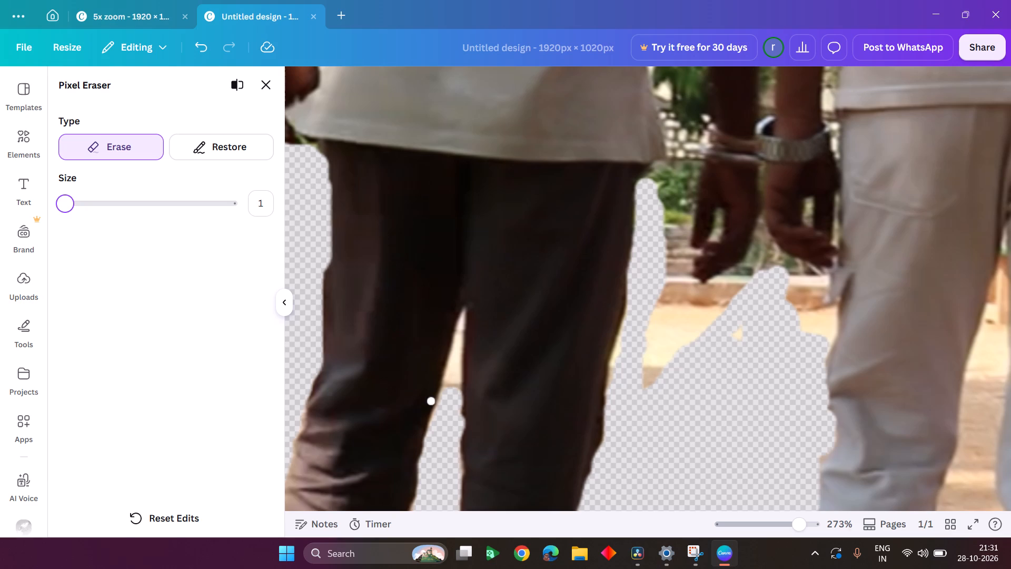
left_click_drag(442, 399, 451, 379)
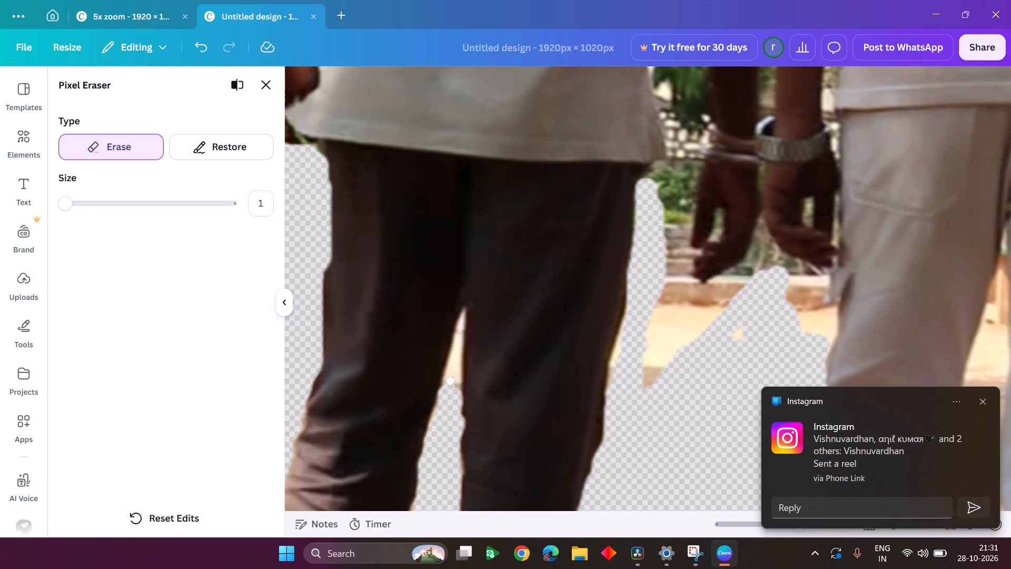
left_click_drag(451, 379, 465, 313)
left_click_drag(465, 313, 448, 397)
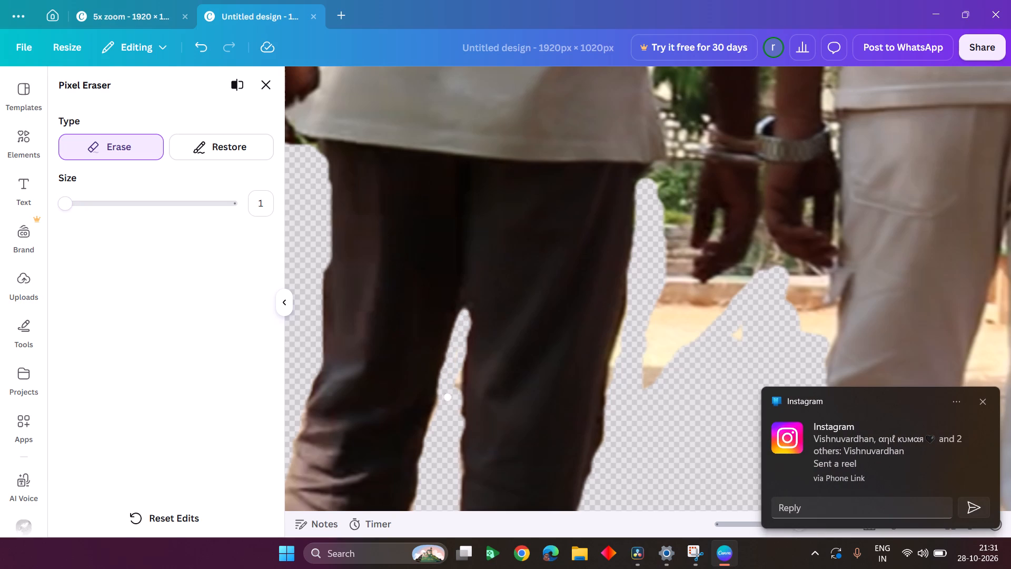
left_click_drag(448, 397, 451, 413)
Erase the leftover ground between the first and second men, below their hands, with the eraser at size 19.
scroll(451, 413, "left", 4)
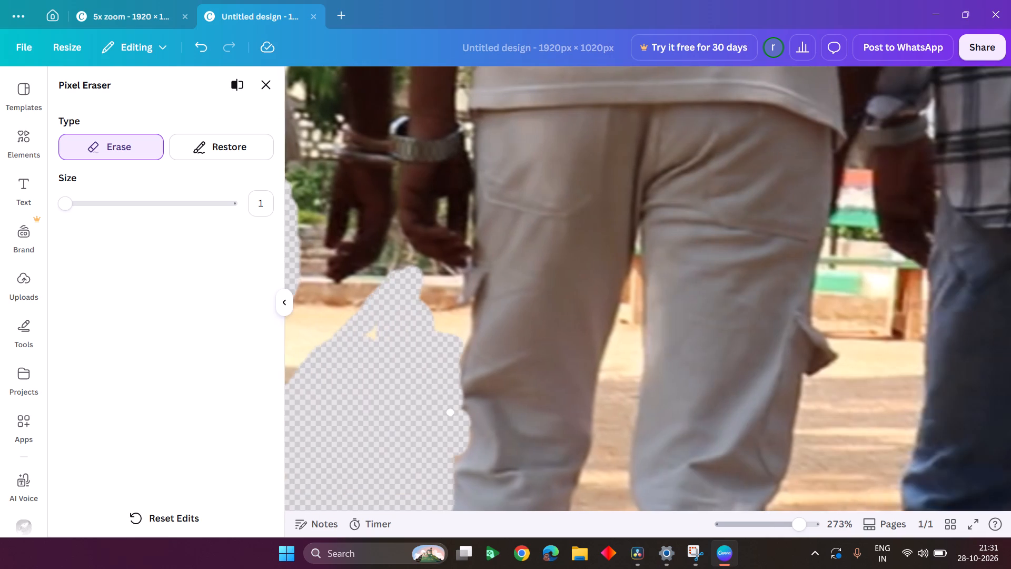
scroll(451, 413, "right", 2)
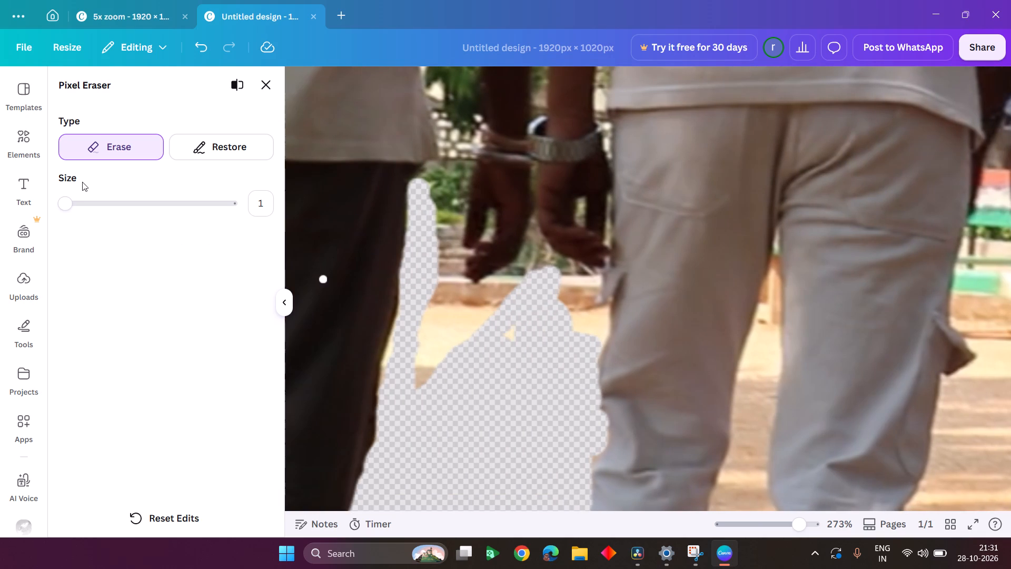
left_click(94, 206)
left_click_drag(437, 360, 428, 345)
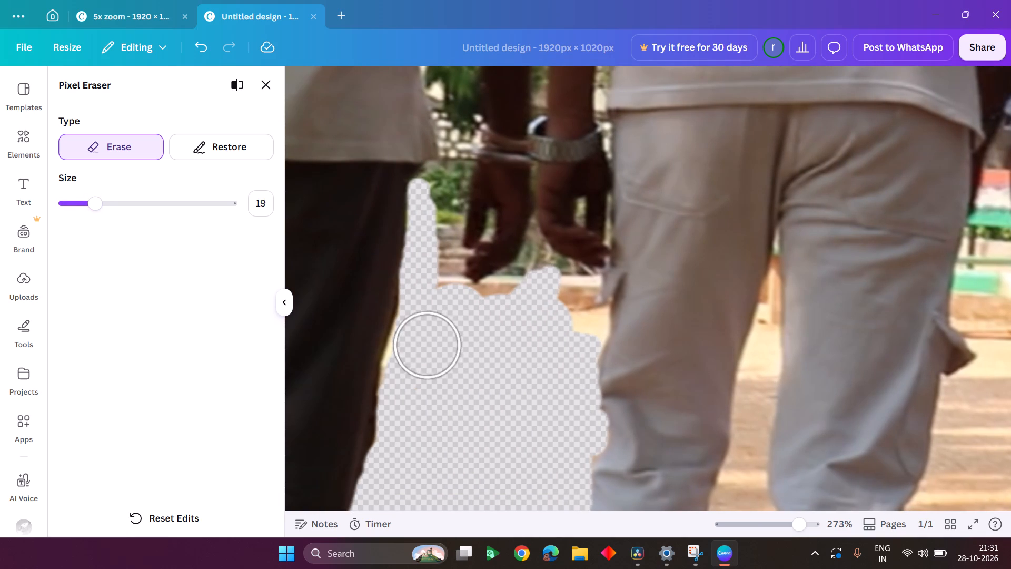
left_click_drag(428, 345, 416, 386)
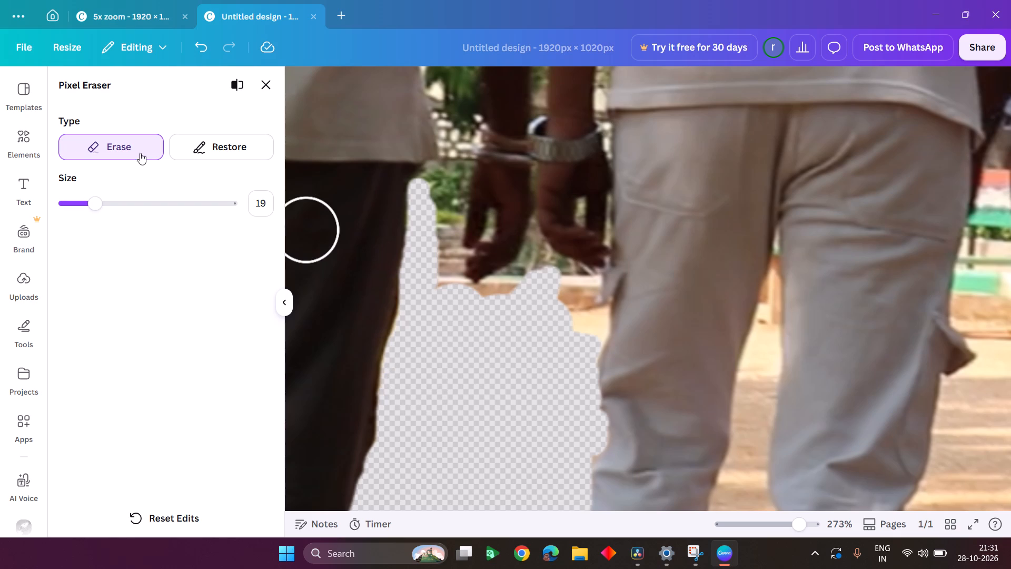
Erase the background just beneath the two hands and across to the second man's trouser pocket with the eraser at size 8.
left_click_drag(88, 199, 75, 203)
left_click_drag(501, 315, 491, 305)
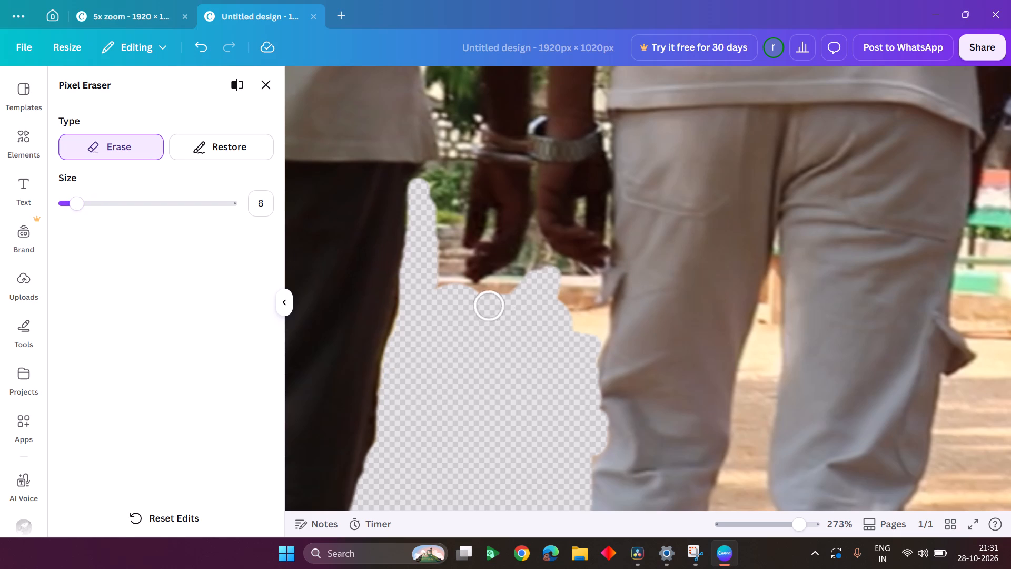
left_click_drag(491, 305, 584, 306)
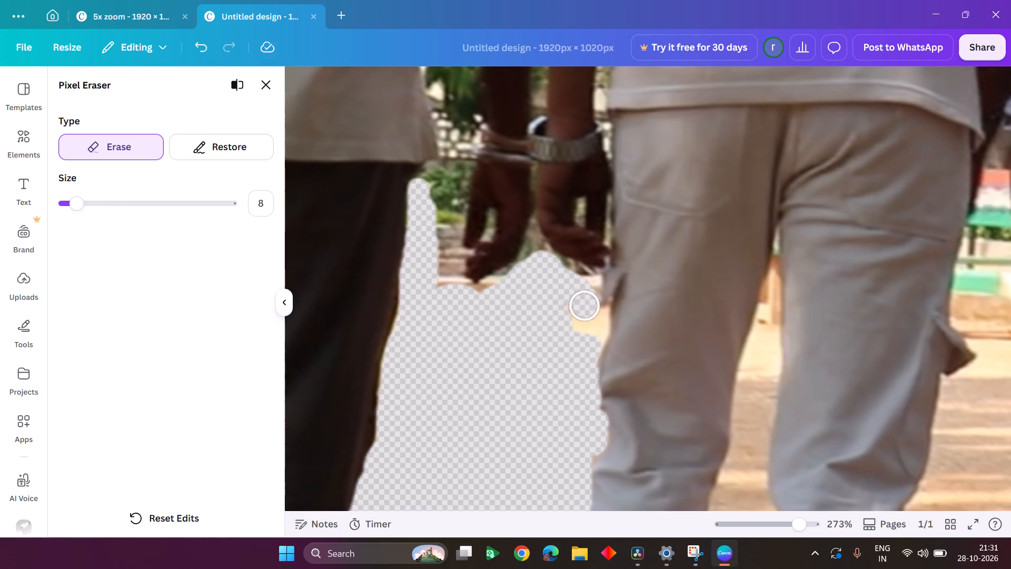
left_click_drag(584, 306, 606, 316)
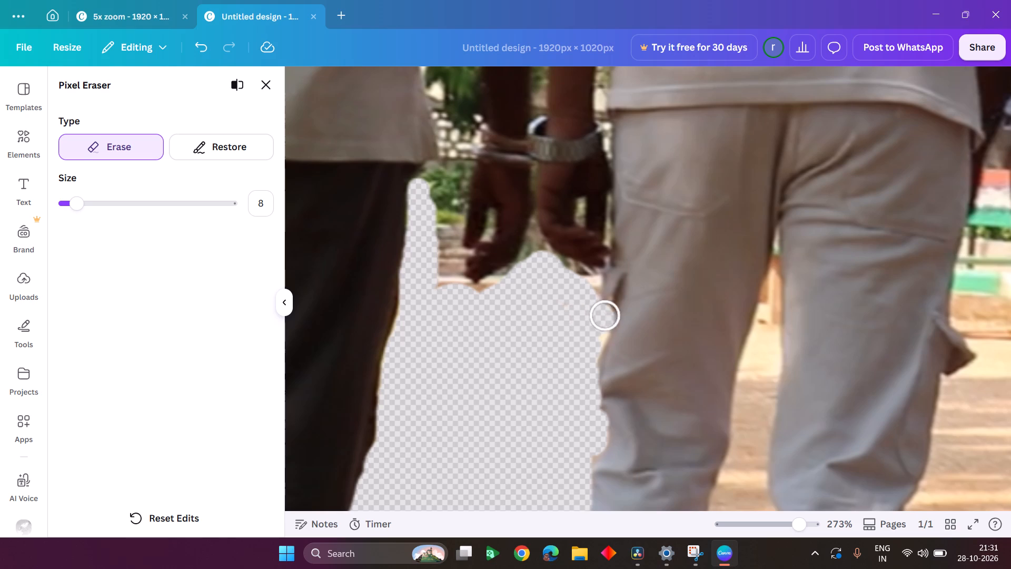
left_click_drag(606, 316, 185, 149)
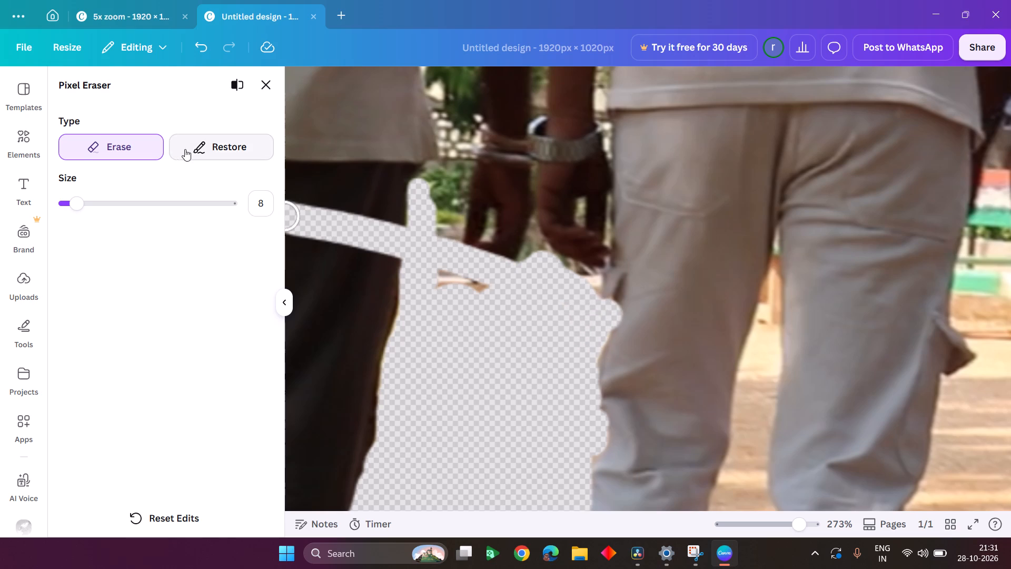
Restore the erased band across the first man's dark trousers with the restore brush at size 8.
left_click_drag(185, 149, 213, 165)
left_click(214, 145)
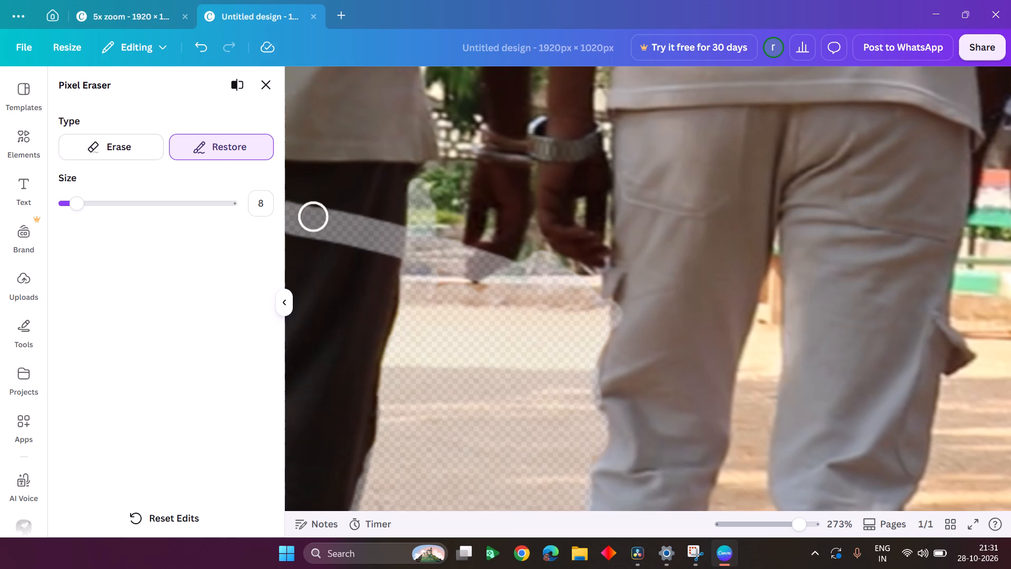
left_click_drag(320, 251, 385, 231)
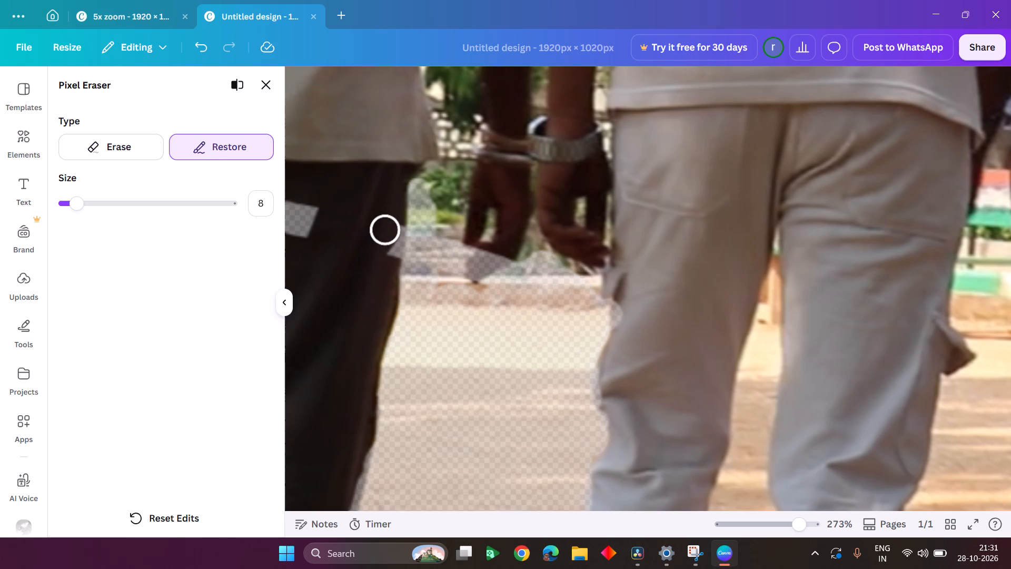
left_click_drag(385, 231, 386, 245)
scroll(386, 245, "right", 1)
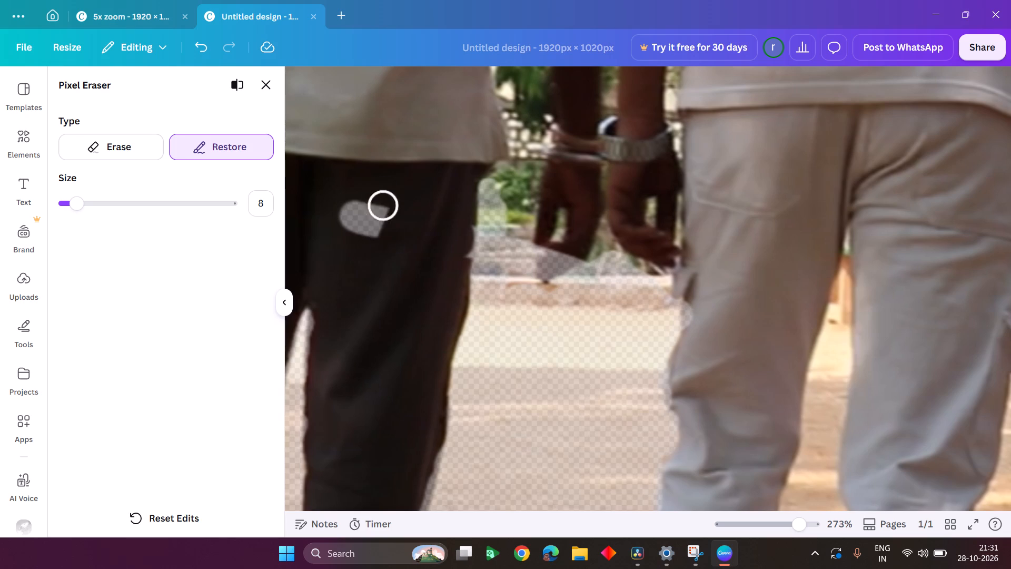
left_click_drag(375, 223, 373, 278)
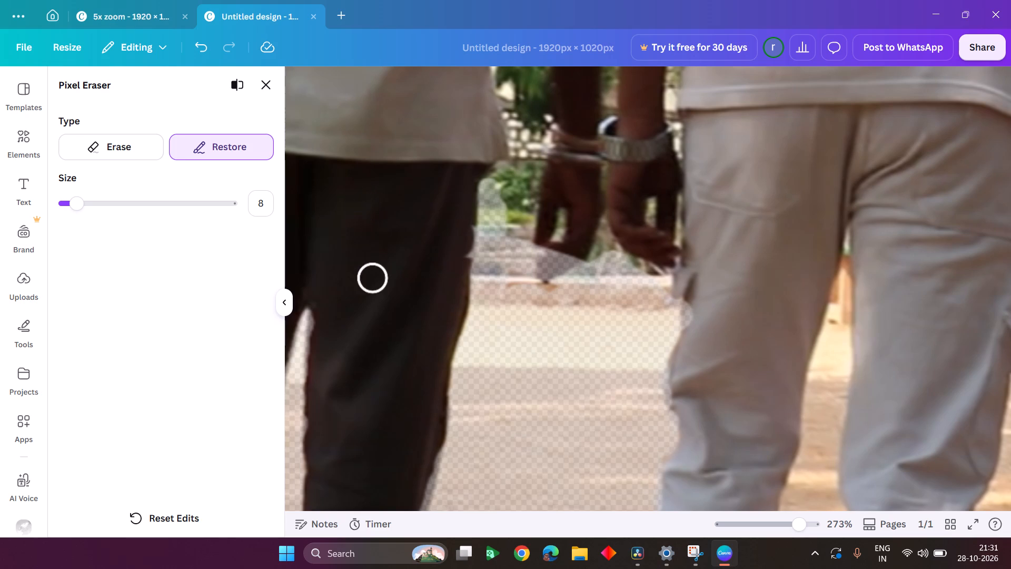
Restore the second man's outer left trouser edge from the side pocket down to the knee at size 8.
scroll(373, 278, "left", 3)
left_click_drag(396, 250, 383, 294)
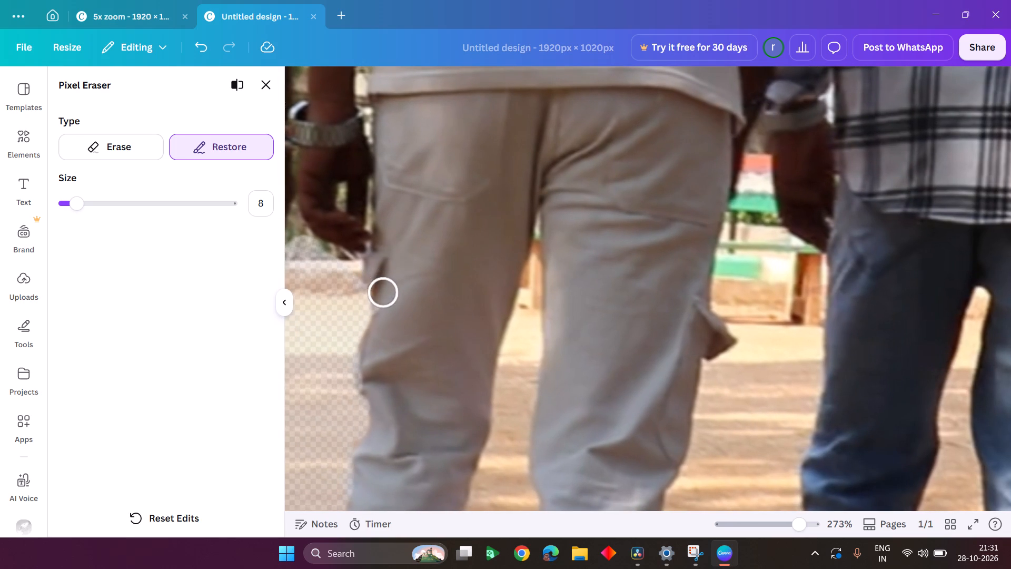
left_click_drag(383, 294, 376, 370)
Restore the erased fingers and lower parts of the two hands between the first and second men at size 8.
scroll(457, 348, "right", 3)
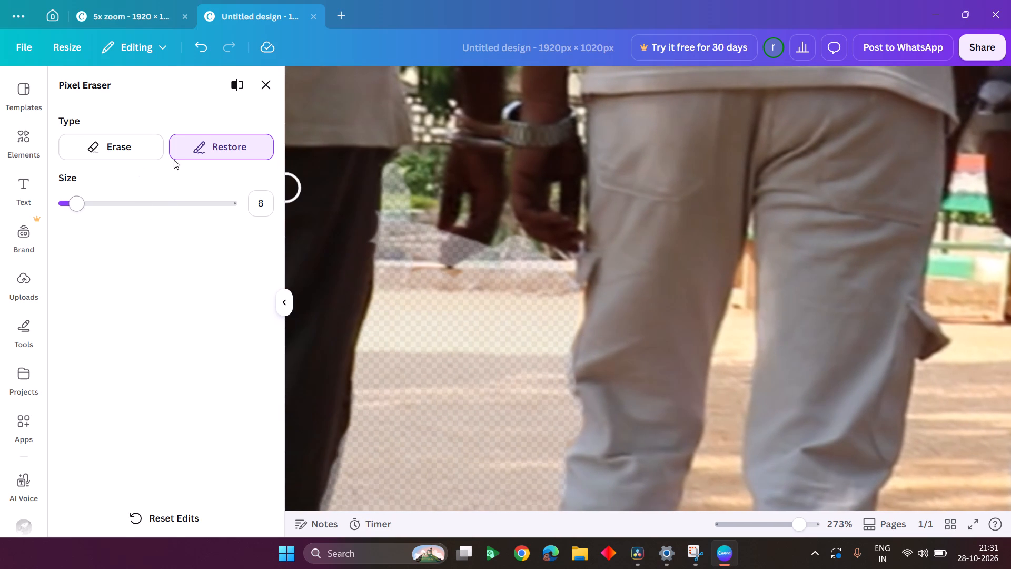
left_click(121, 144)
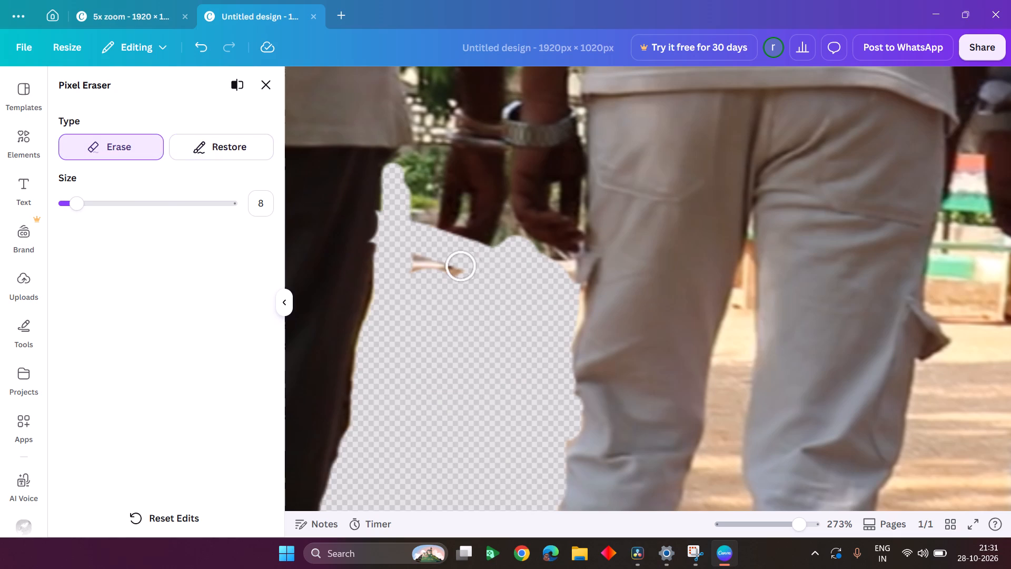
left_click(197, 151)
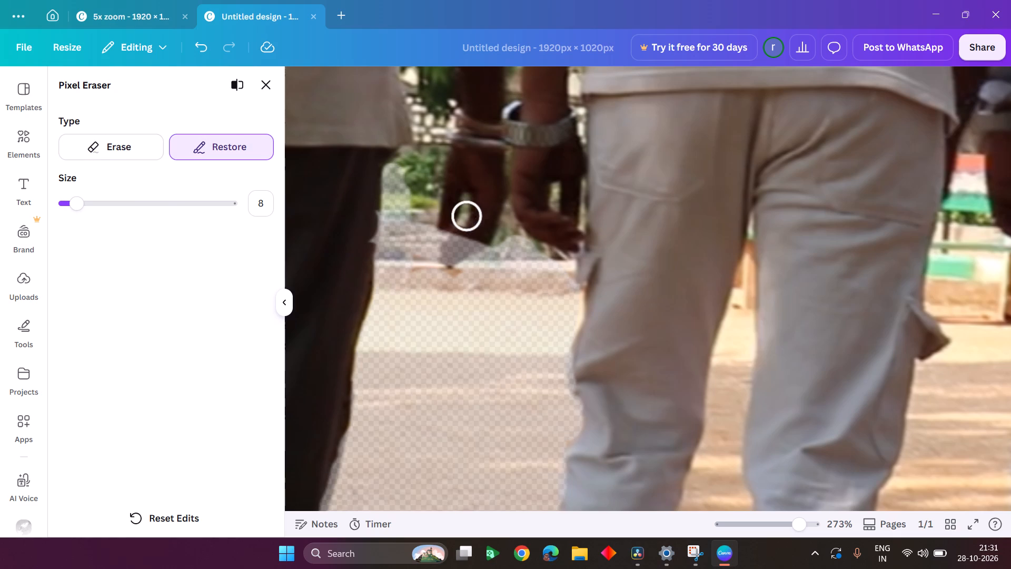
left_click_drag(467, 229, 473, 242)
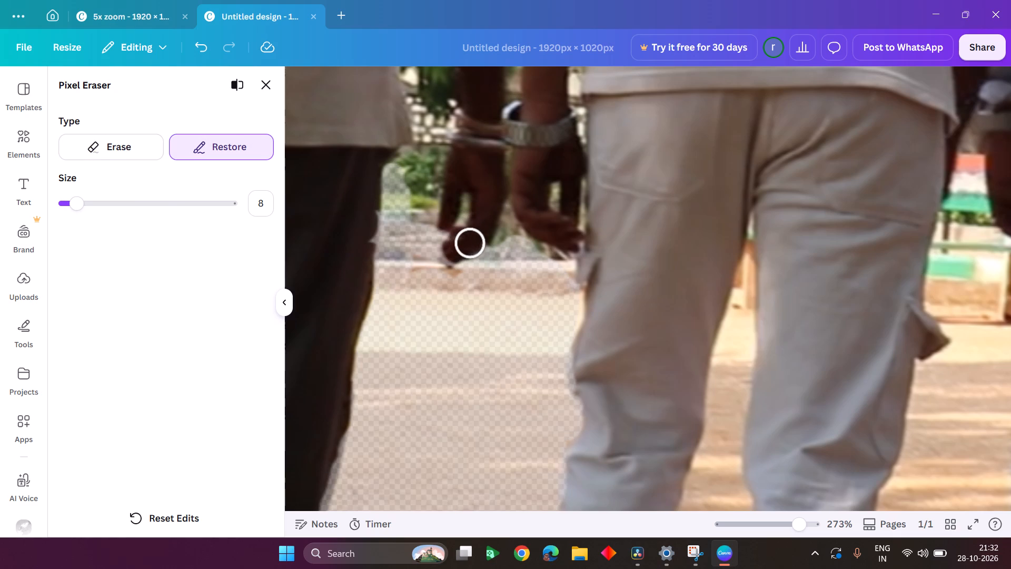
left_click_drag(473, 242, 480, 220)
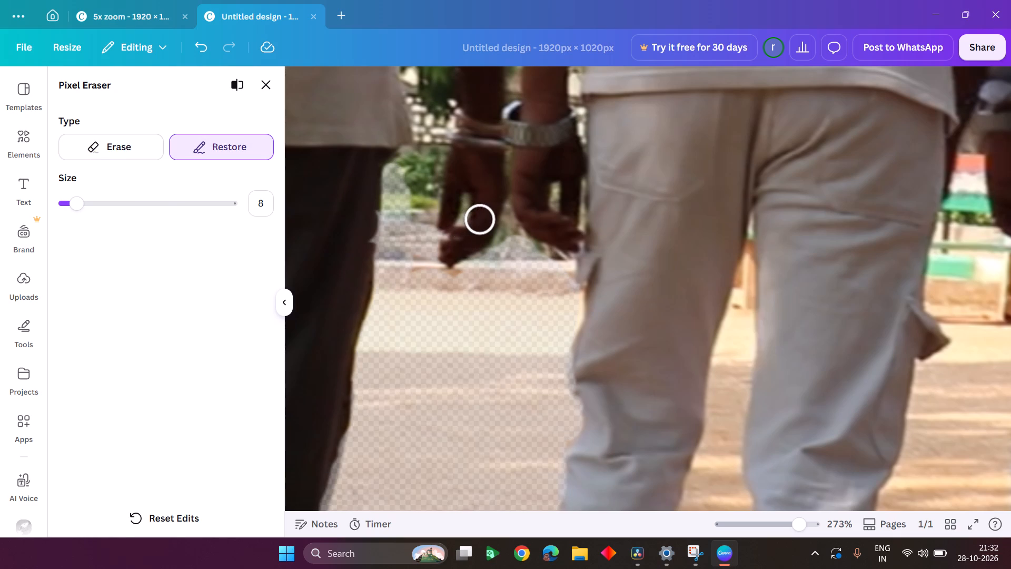
left_click_drag(480, 220, 480, 219)
left_click_drag(547, 242, 563, 246)
left_click_drag(563, 246, 514, 223)
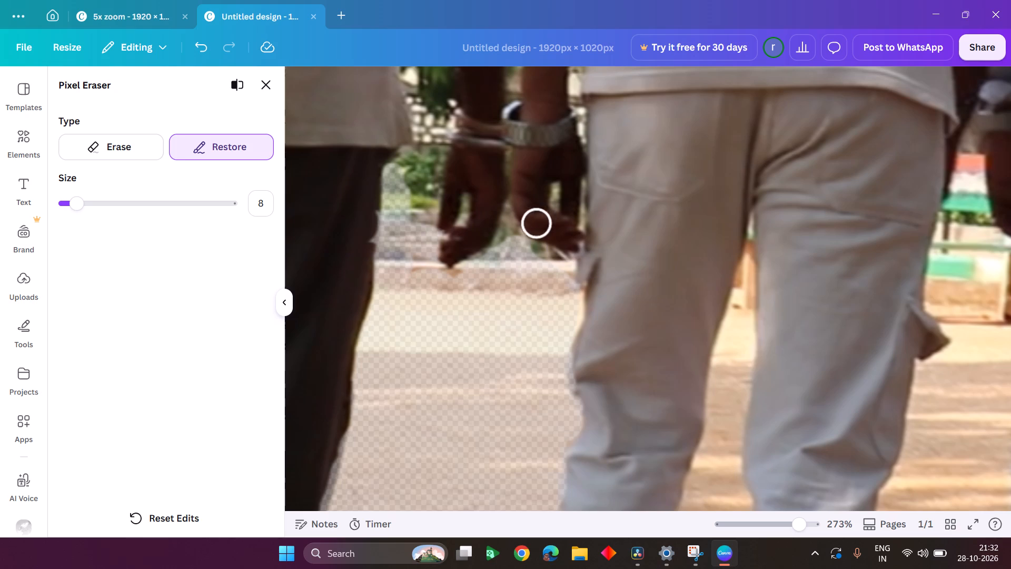
left_click_drag(514, 223, 243, 192)
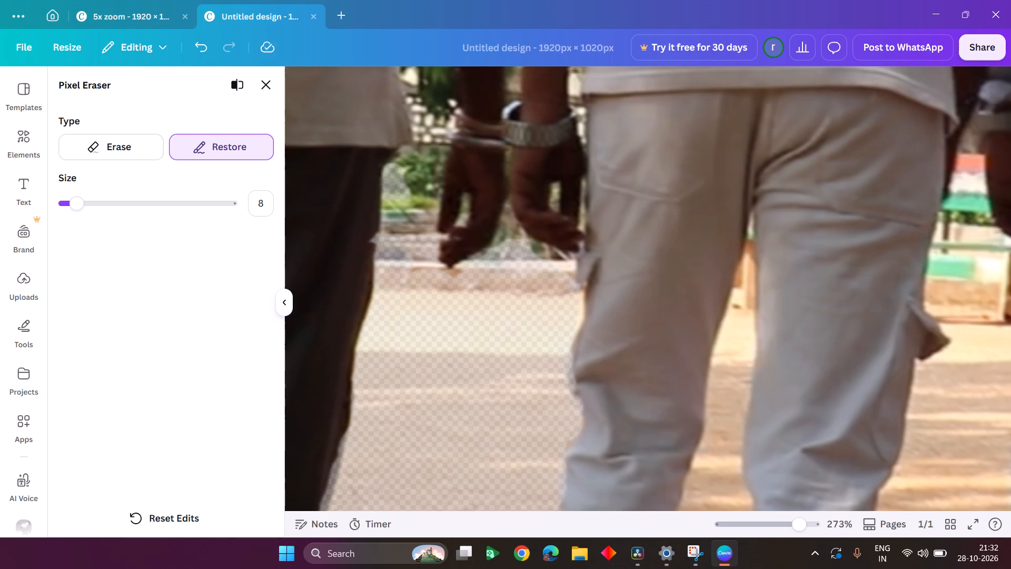
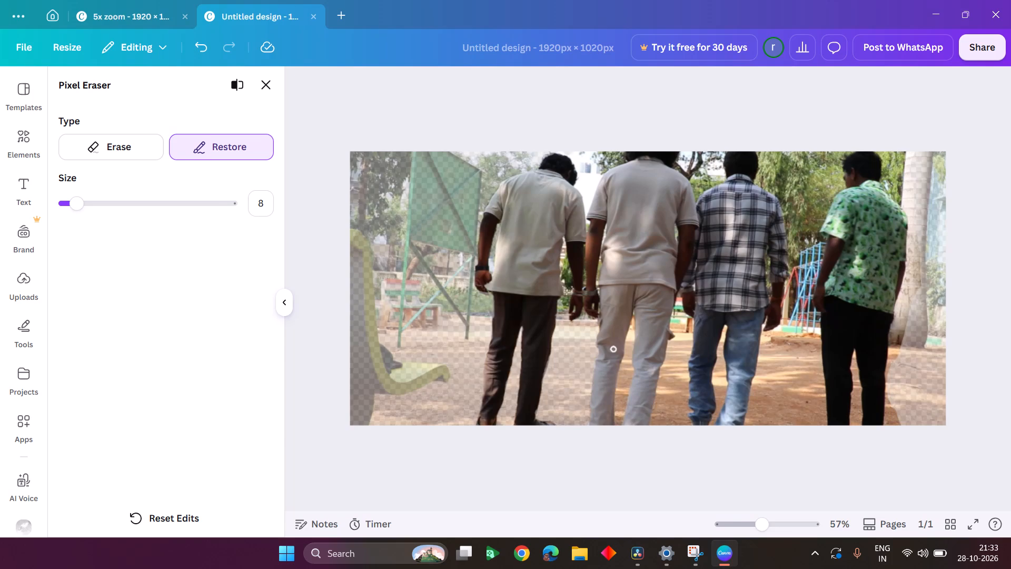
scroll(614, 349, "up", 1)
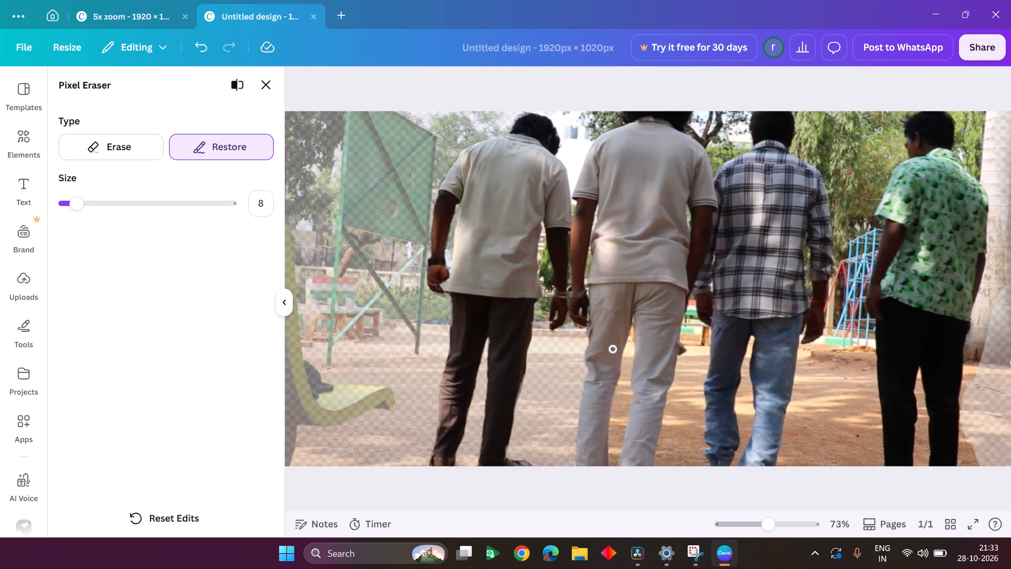
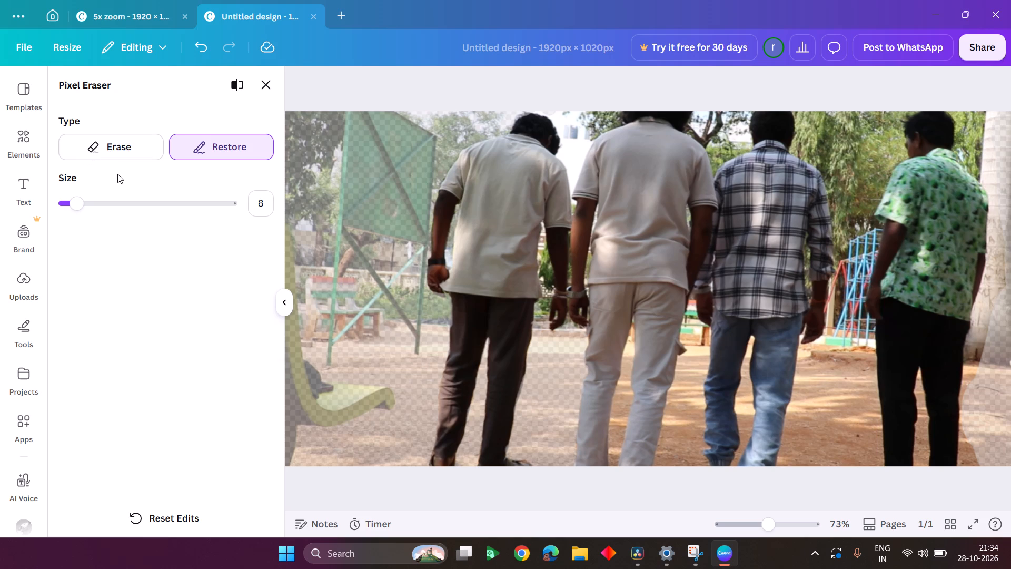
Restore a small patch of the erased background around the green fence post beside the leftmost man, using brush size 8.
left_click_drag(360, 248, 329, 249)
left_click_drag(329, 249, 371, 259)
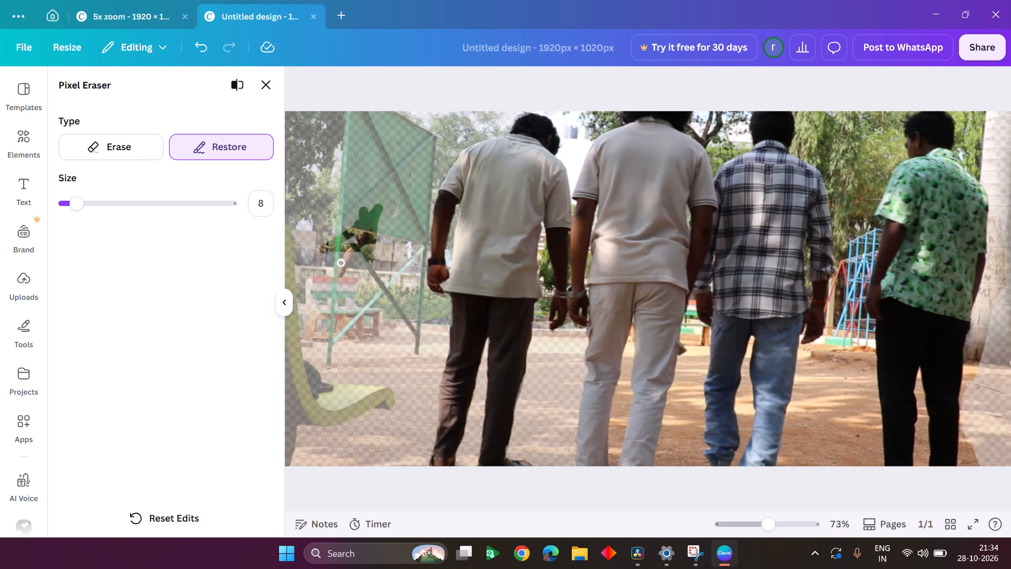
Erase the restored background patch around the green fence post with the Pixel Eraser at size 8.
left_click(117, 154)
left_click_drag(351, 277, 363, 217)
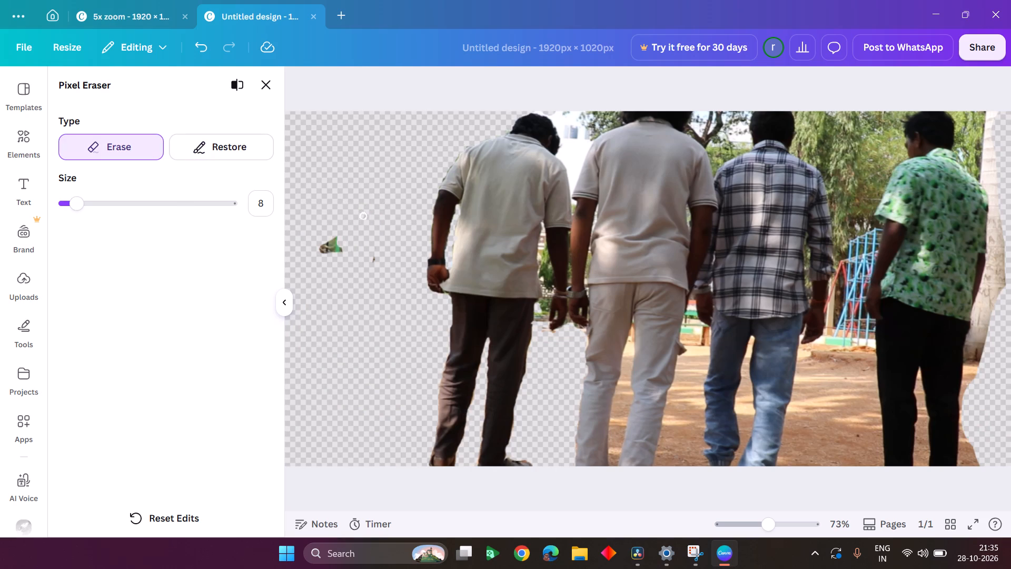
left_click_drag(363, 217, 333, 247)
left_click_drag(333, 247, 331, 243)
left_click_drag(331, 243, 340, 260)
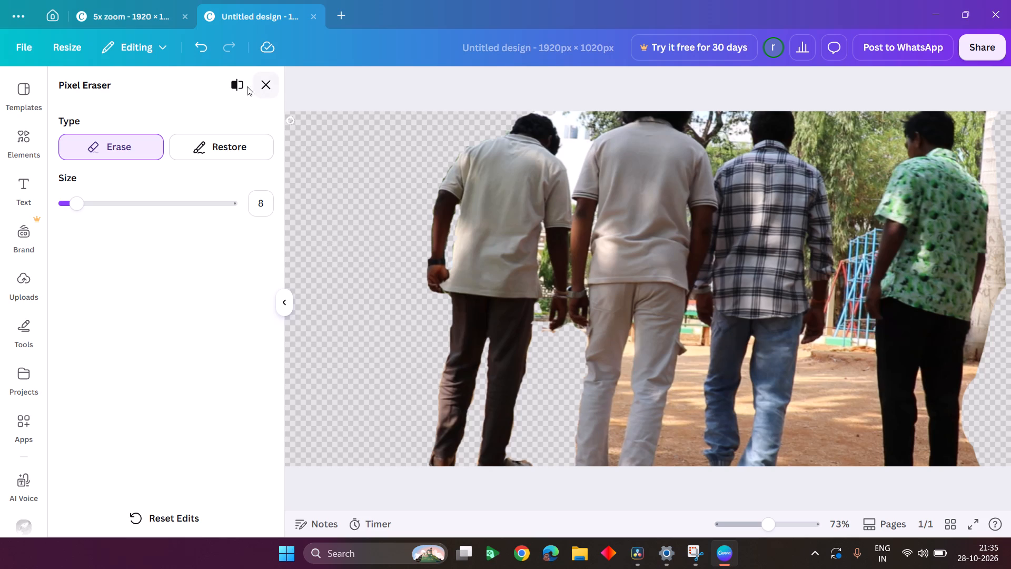
Compare the partly erased cutout of the four men with its original image.
left_click(236, 86)
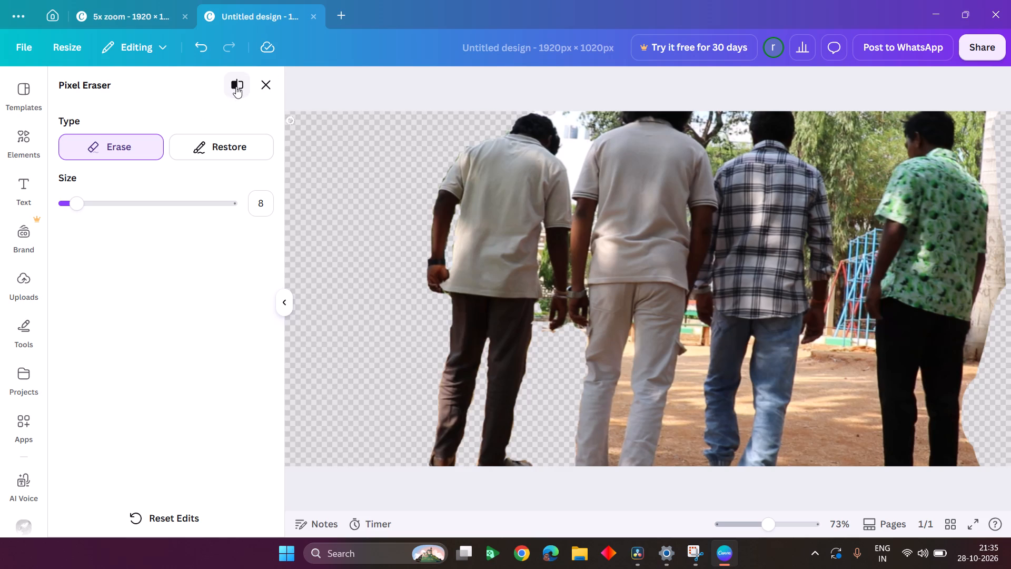
left_click(236, 86)
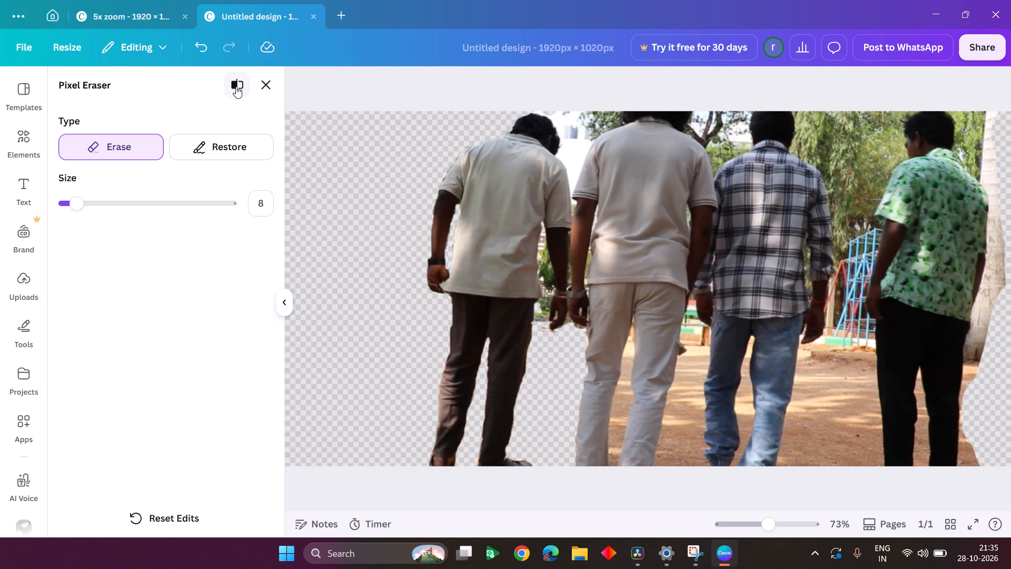
left_click(236, 86)
Switch the Pixel Eraser to Restore mode for the cutout of the four men.
left_click(220, 148)
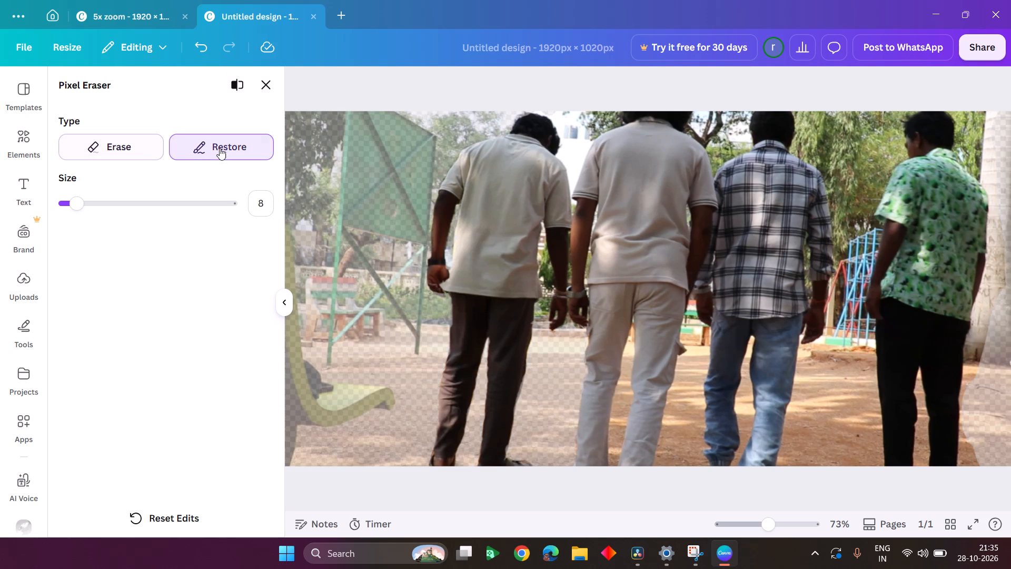
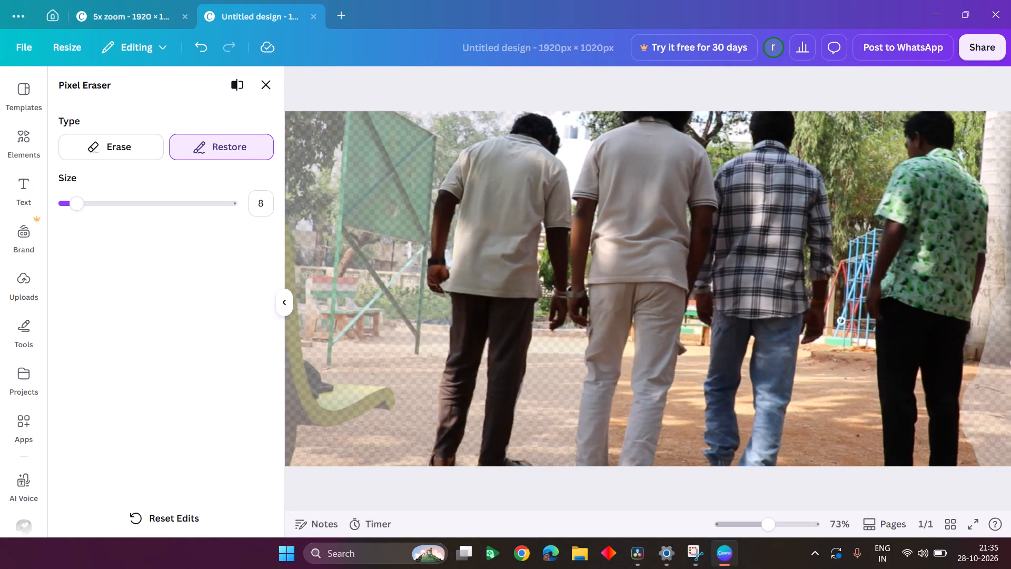
Switch the Pixel Eraser to Erase and clear the sandy ground beside the rightmost man's black trousers with brush size 8.
left_click(856, 346)
left_click(115, 148)
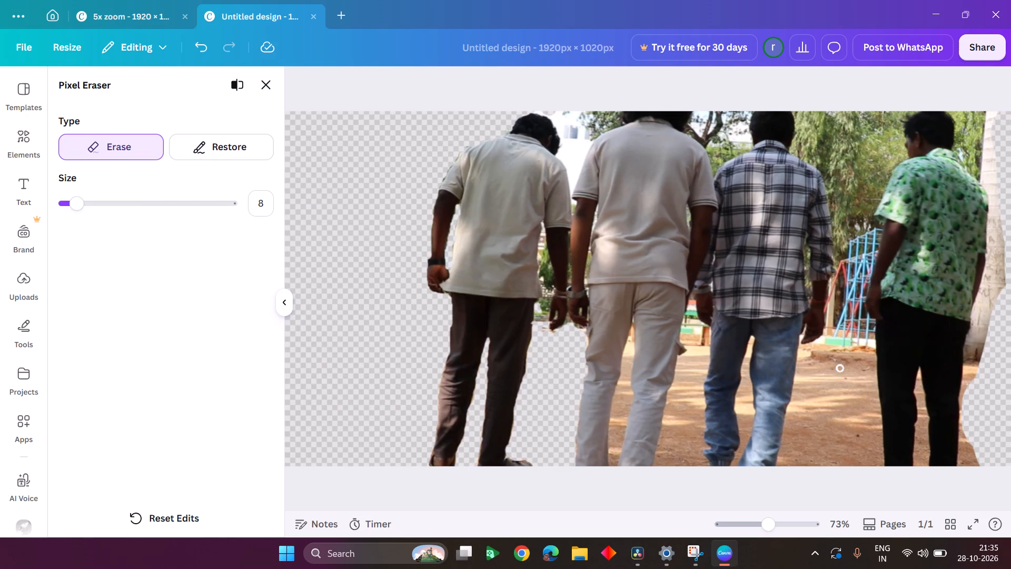
left_click_drag(849, 398, 844, 419)
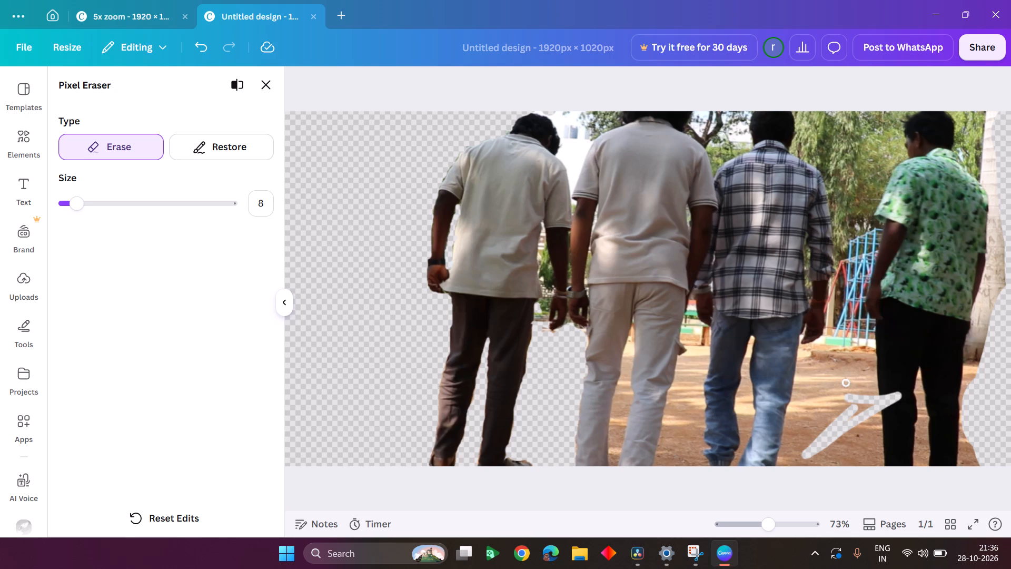
left_click(876, 378)
left_click_drag(876, 378, 866, 378)
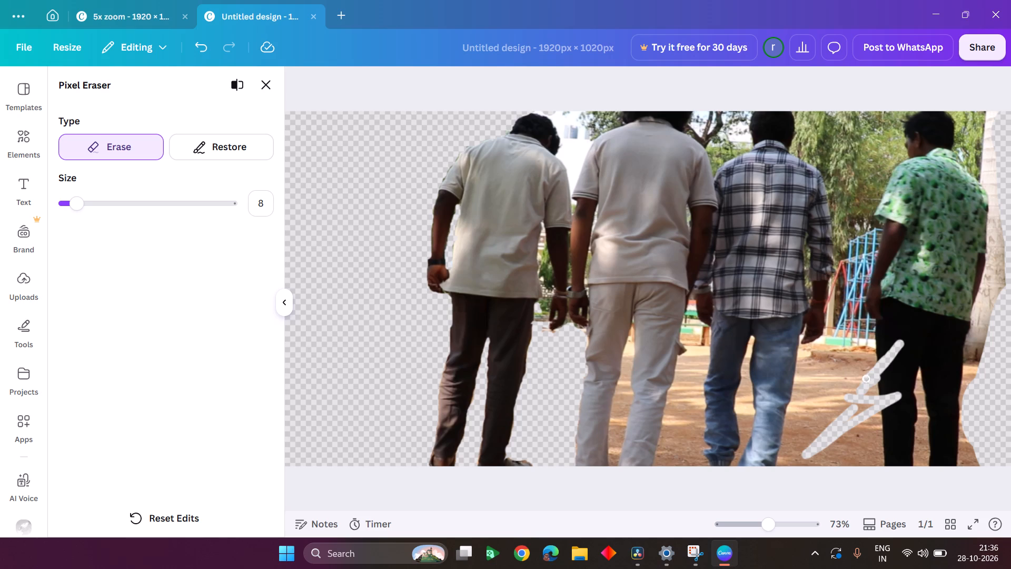
left_click_drag(866, 378, 868, 423)
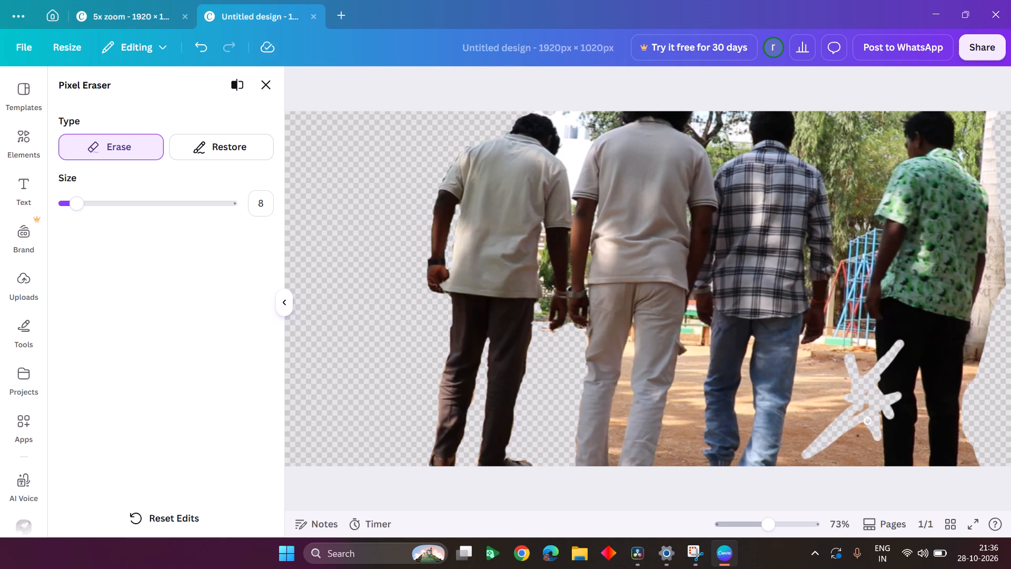
left_click_drag(868, 423, 864, 458)
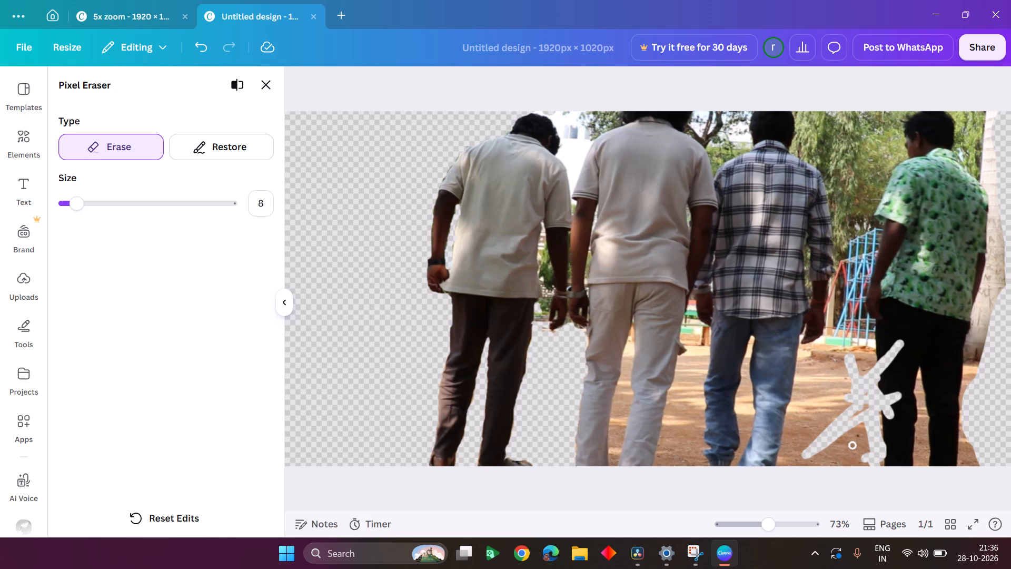
left_click(853, 446)
left_click_drag(853, 446, 865, 455)
Erase a border along the image's bottom edge, up the plaid-shirted man's jeans, under his hand and down the rightmost man's trousers.
left_click_drag(865, 455, 818, 465)
left_click_drag(818, 465, 788, 467)
left_click_drag(788, 467, 787, 462)
left_click_drag(787, 462, 786, 452)
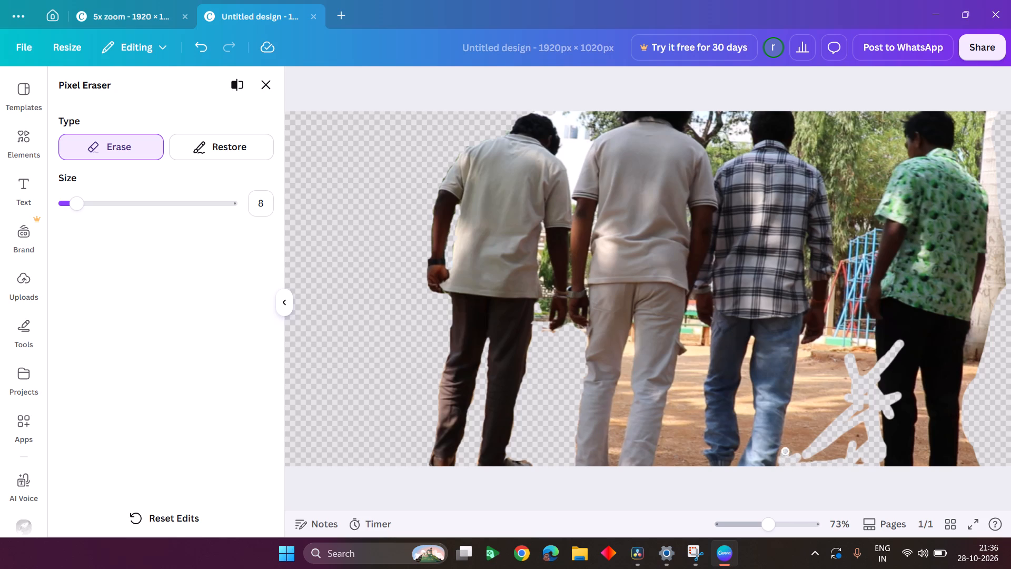
left_click_drag(786, 452, 787, 423)
left_click_drag(787, 423, 794, 386)
left_click_drag(794, 386, 799, 354)
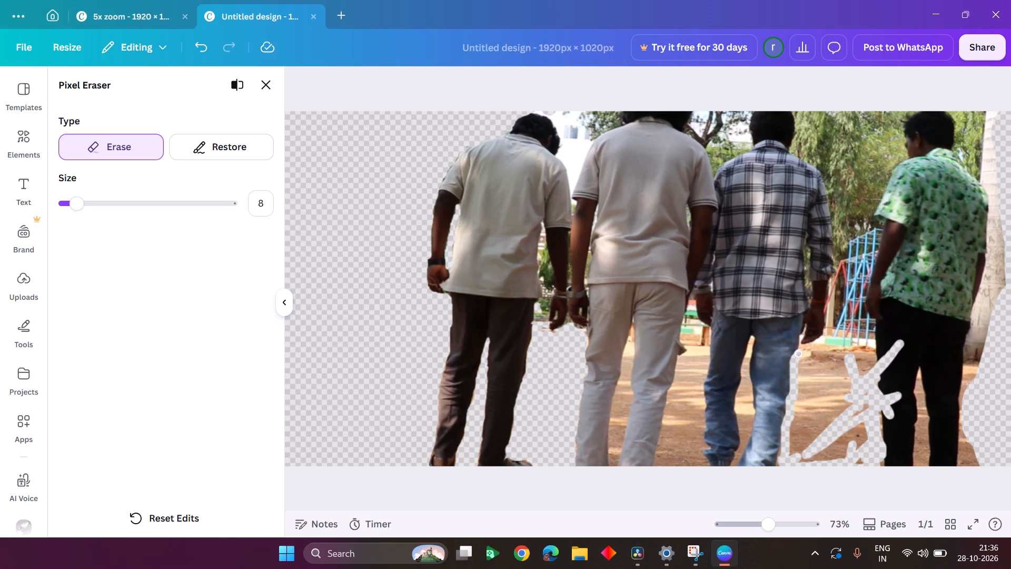
left_click_drag(799, 354, 827, 332)
left_click_drag(827, 332, 878, 318)
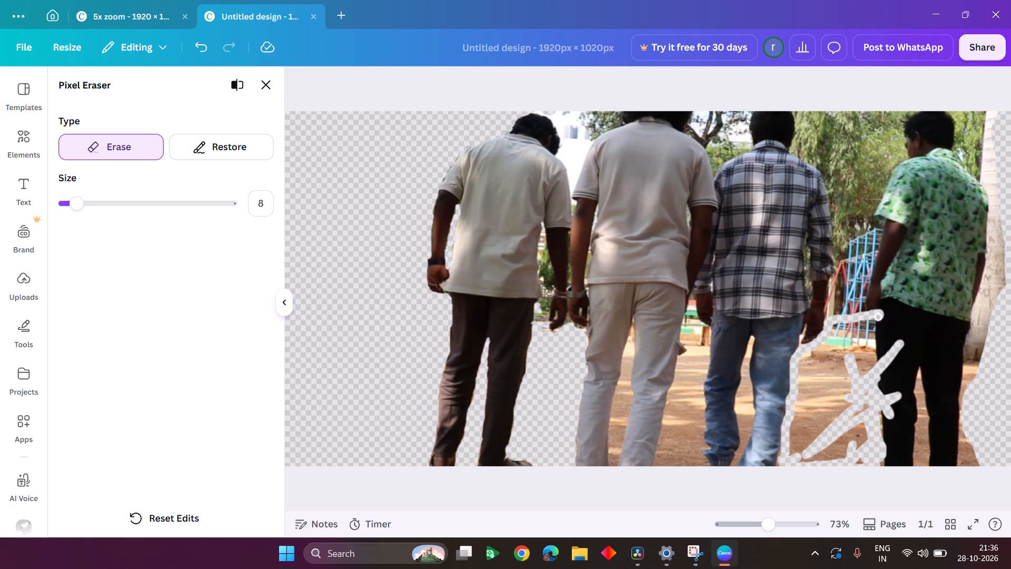
left_click_drag(878, 318, 881, 370)
Erase the sandy ground in the lower part of the gap between the blue jeans and the rightmost man's trousers.
left_click_drag(881, 370, 868, 424)
left_click_drag(868, 424, 818, 459)
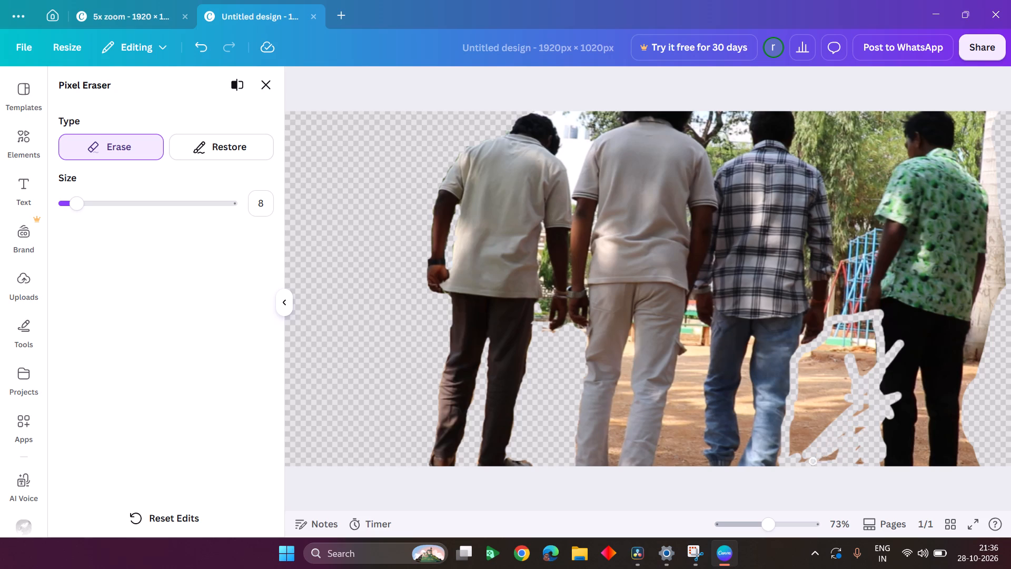
left_click_drag(818, 459, 804, 450)
left_click_drag(804, 450, 851, 396)
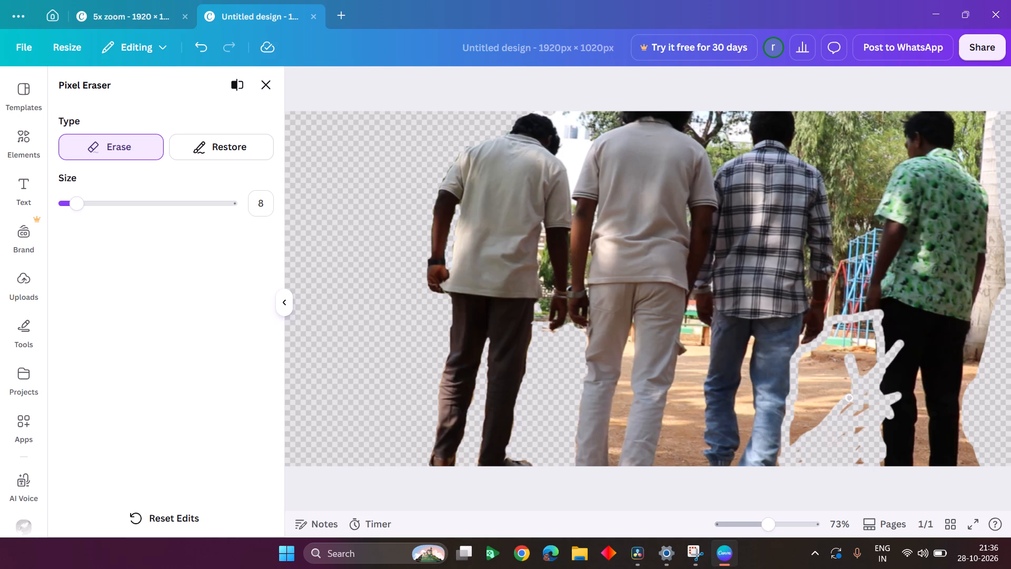
left_click_drag(851, 396, 874, 320)
left_click_drag(874, 320, 841, 438)
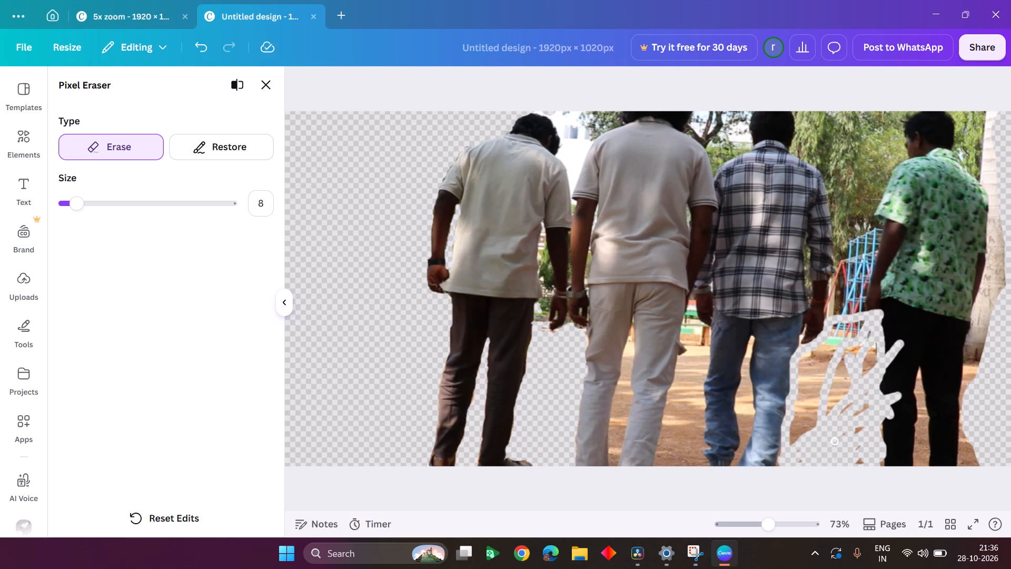
left_click_drag(841, 438, 863, 396)
left_click_drag(863, 396, 844, 409)
left_click_drag(844, 409, 829, 468)
left_click_drag(829, 468, 796, 413)
Erase the ground and background remnants in the upper part of the gap, between the plaid-shirted man's hand and the rightmost man's trousers.
left_click_drag(796, 413, 809, 346)
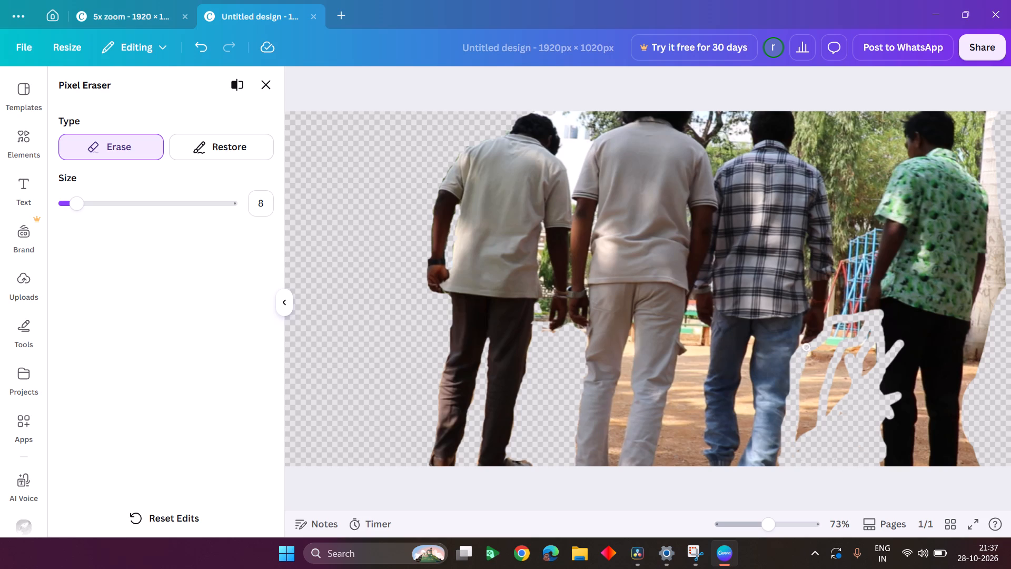
left_click_drag(809, 346, 866, 320)
left_click_drag(866, 320, 844, 337)
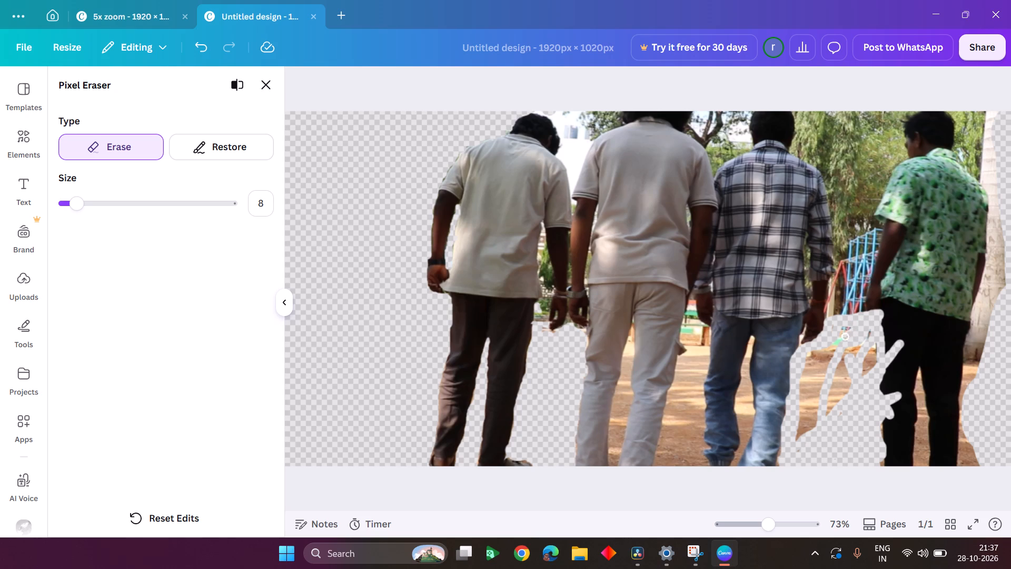
left_click_drag(844, 337, 893, 339)
left_click_drag(893, 339, 865, 378)
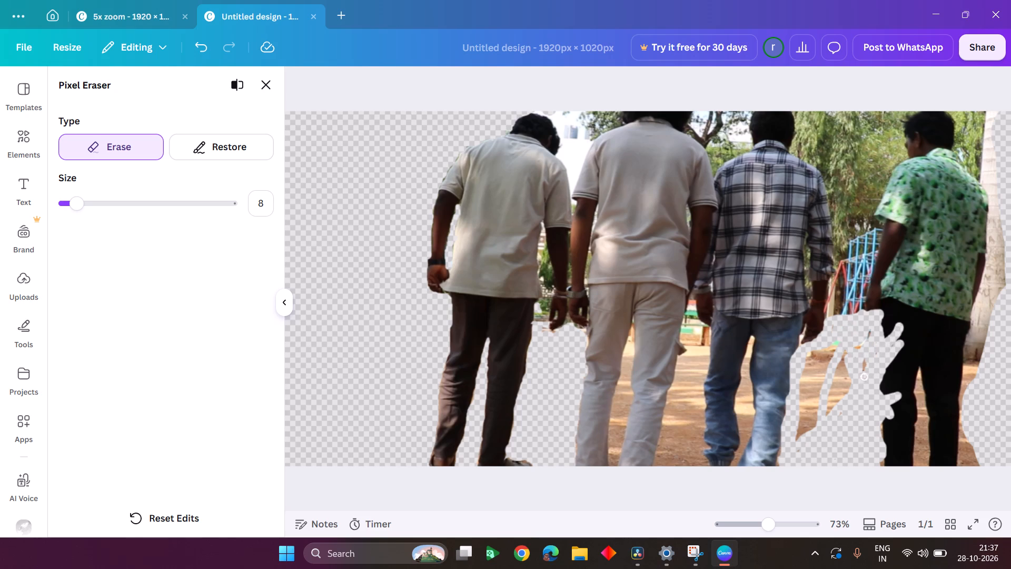
left_click_drag(865, 378, 848, 375)
left_click_drag(848, 375, 843, 375)
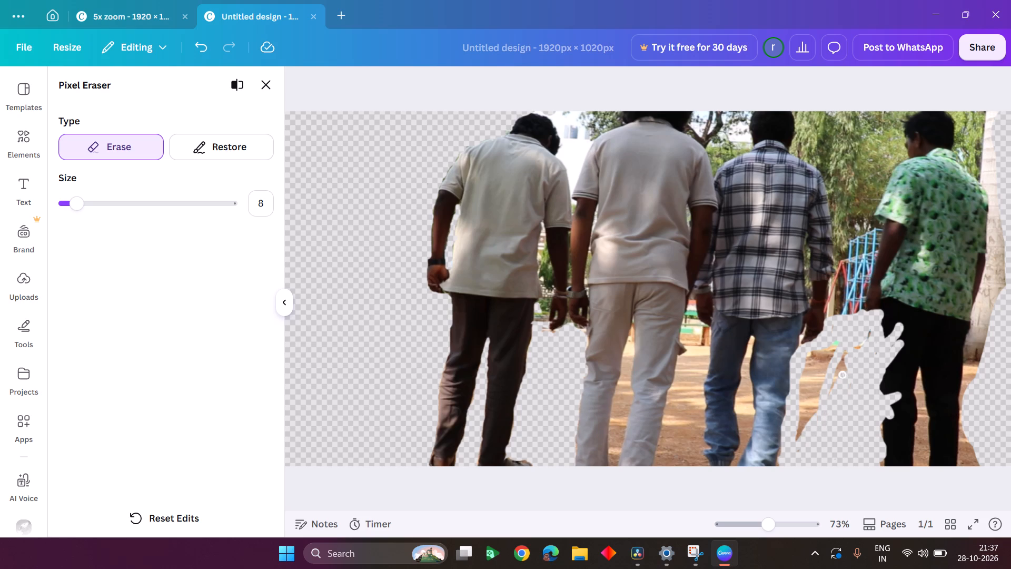
left_click_drag(843, 375, 867, 335)
left_click_drag(867, 335, 827, 406)
Erase the remaining slivers and specks of sandy ground beside the plaid-shirted man's blue jeans.
left_click_drag(827, 406, 804, 414)
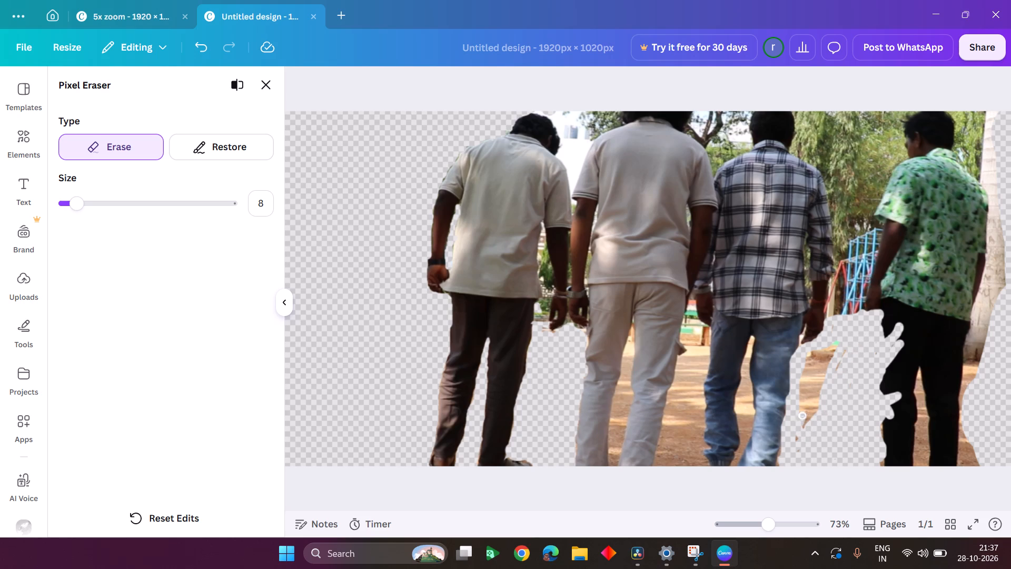
left_click_drag(804, 414, 834, 341)
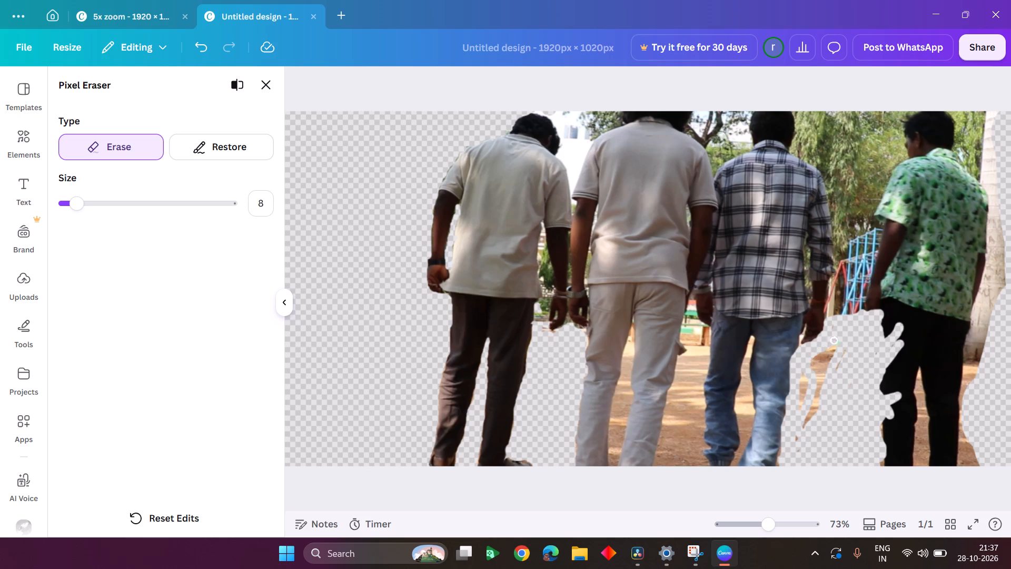
left_click_drag(834, 341, 830, 369)
left_click_drag(830, 369, 818, 405)
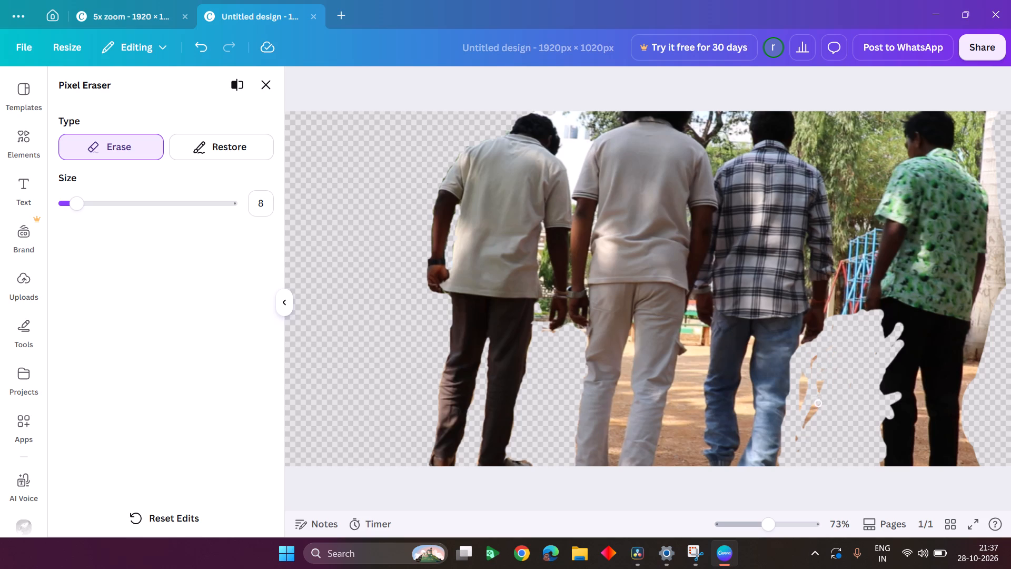
left_click_drag(818, 405, 825, 353)
left_click_drag(825, 353, 832, 384)
left_click_drag(832, 384, 806, 430)
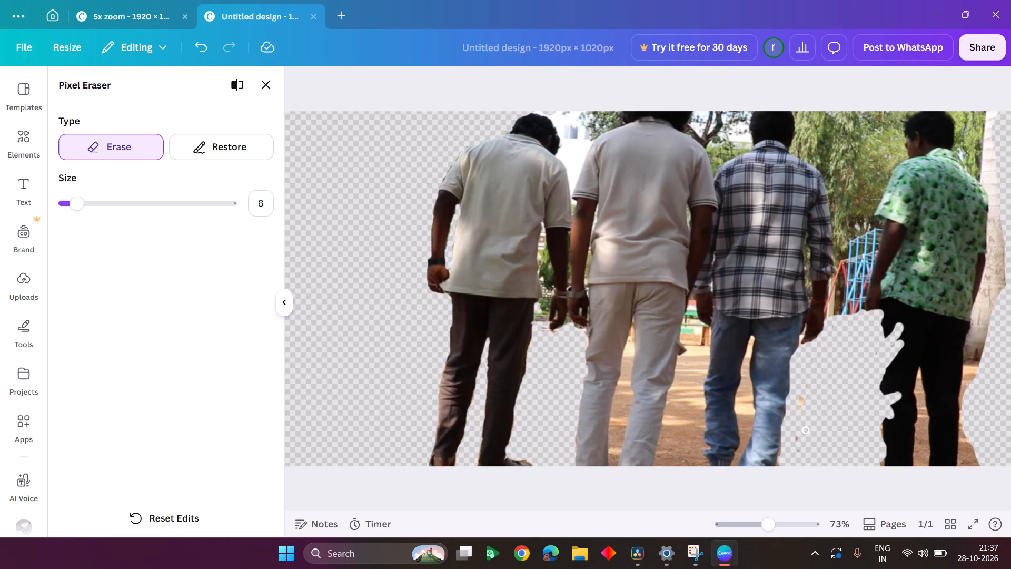
left_click_drag(806, 430, 794, 422)
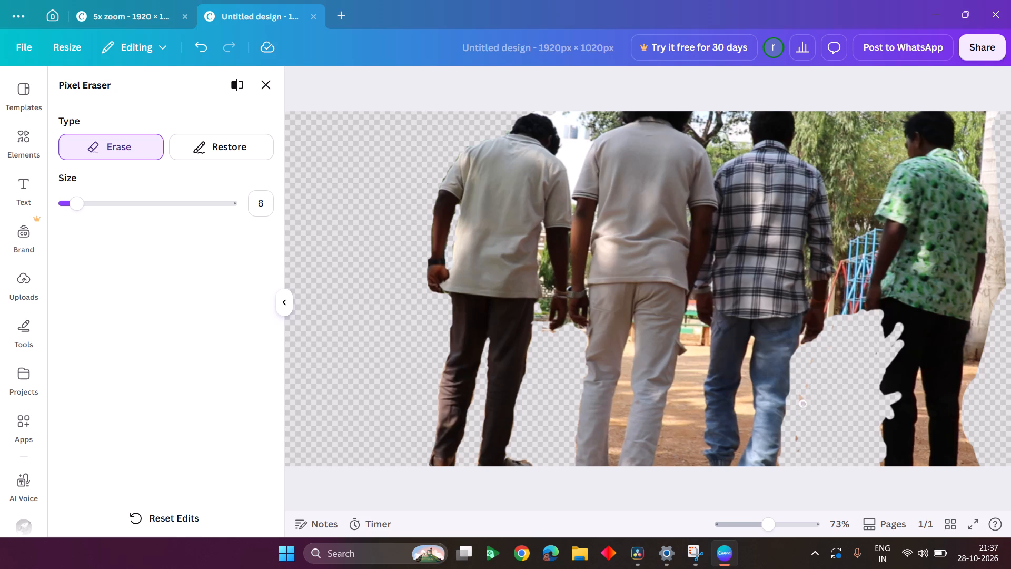
double_click(800, 404)
left_click_drag(800, 404, 798, 404)
left_click_drag(798, 404, 798, 453)
Erase the background along the green-shirted man's shoulder, arm and hand, cutting through the blue climbing frame beside him.
left_click_drag(798, 453, 857, 204)
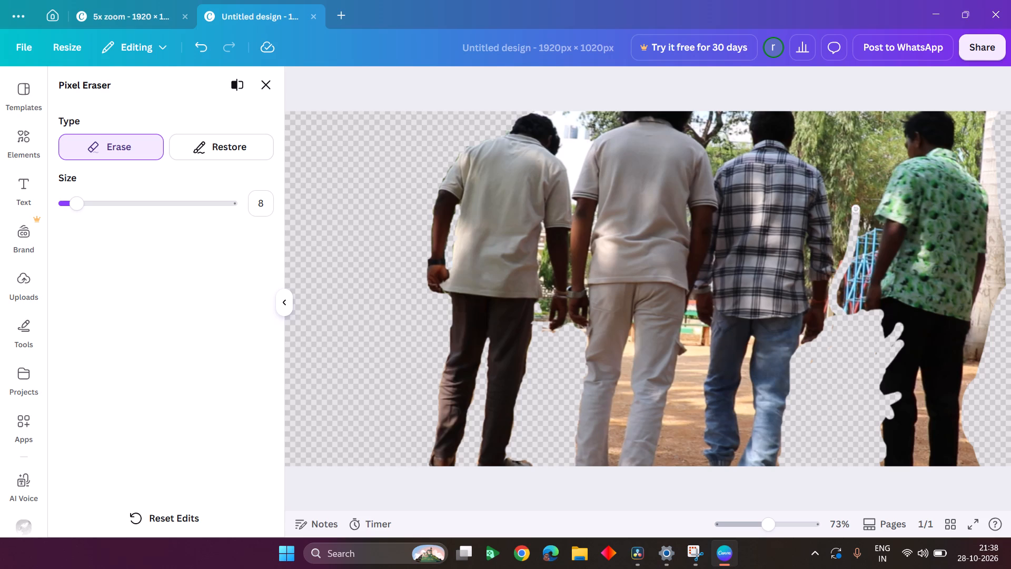
left_click_drag(857, 204, 872, 194)
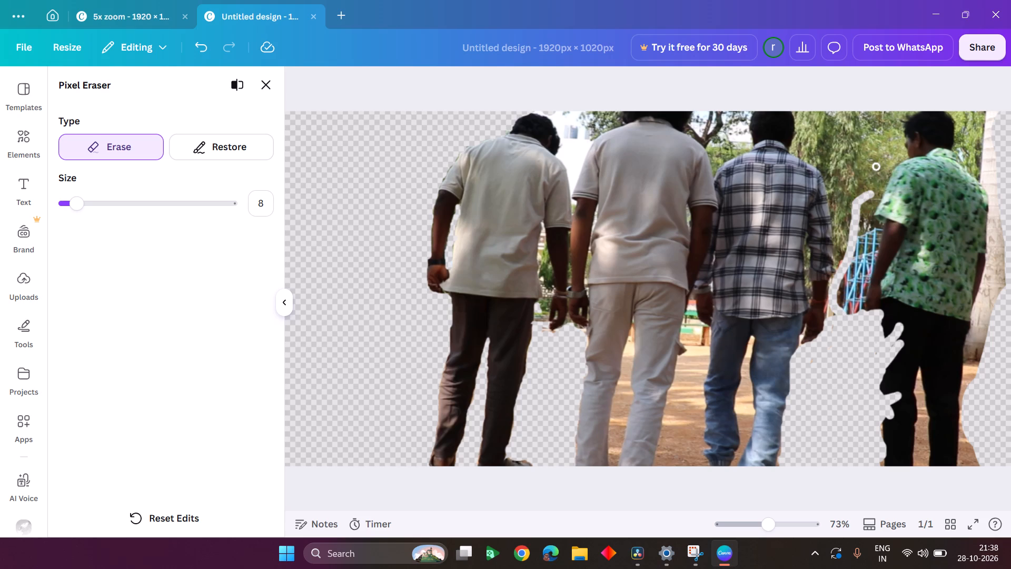
left_click(876, 167)
left_click_drag(876, 167, 894, 171)
left_click_drag(894, 171, 874, 216)
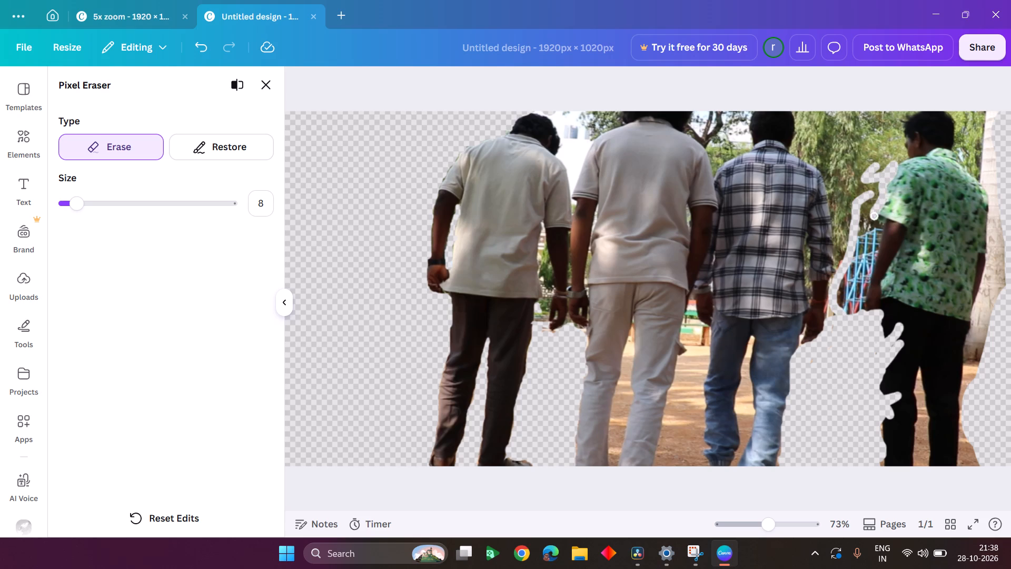
left_click_drag(874, 216, 875, 243)
left_click_drag(875, 243, 866, 278)
left_click_drag(866, 278, 859, 313)
left_click_drag(859, 313, 870, 247)
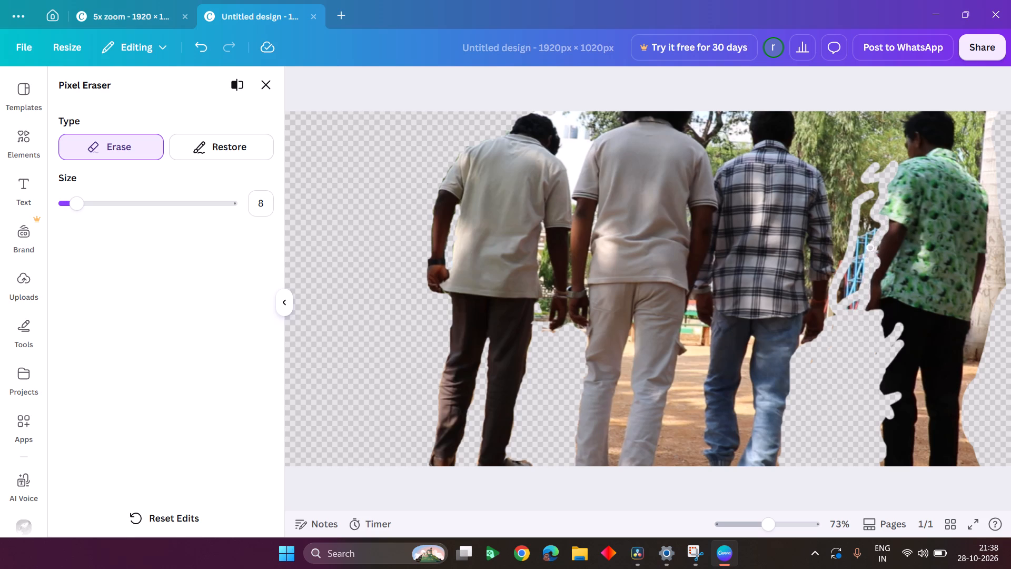
left_click_drag(870, 247, 875, 191)
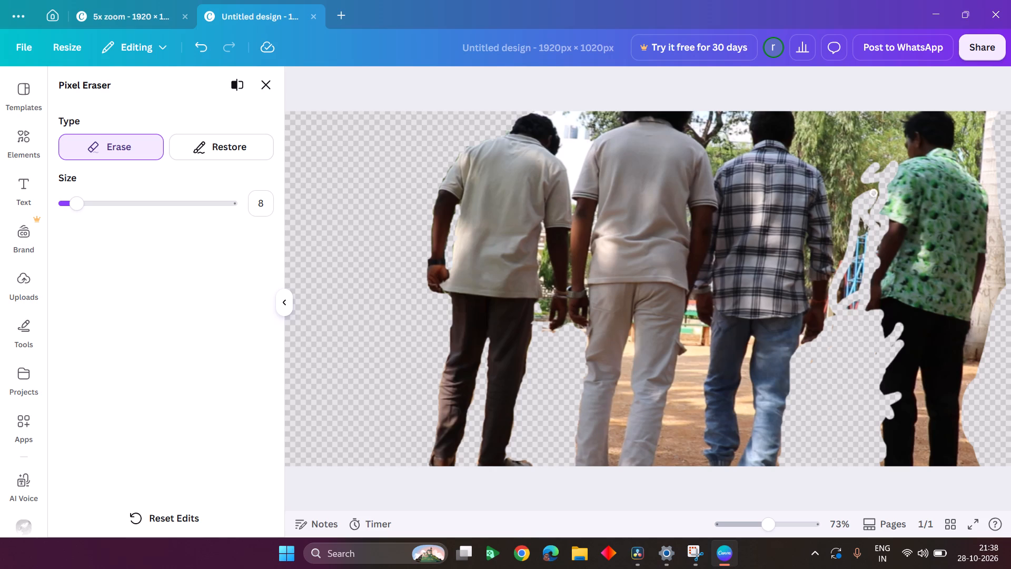
Erase a strip of background along the plaid-shirted man's arm, from his hand up to his shoulder, on the side facing the green-shirted man.
left_click_drag(875, 191, 837, 211)
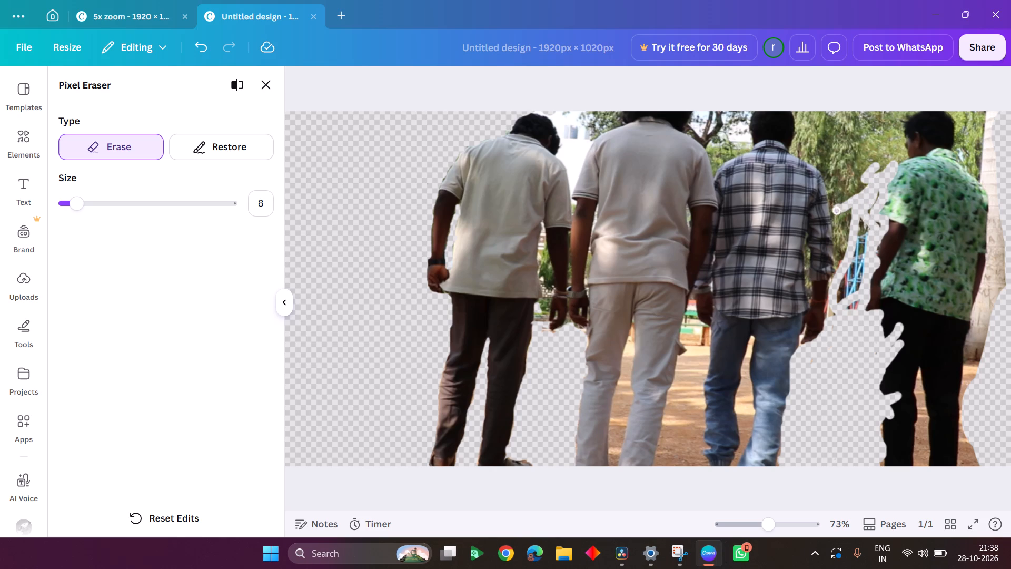
left_click_drag(837, 211, 844, 293)
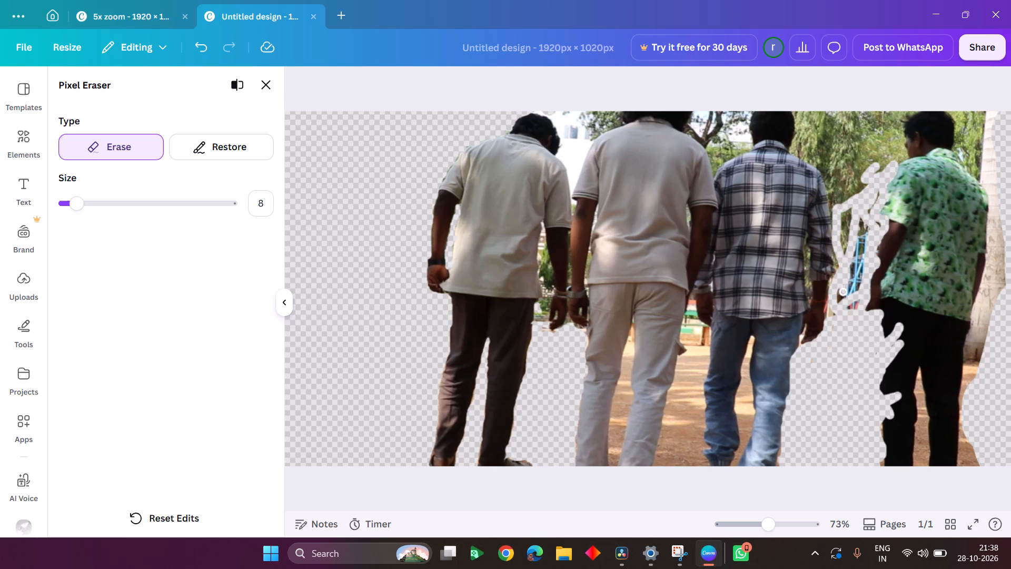
left_click_drag(844, 293, 848, 303)
left_click_drag(848, 303, 827, 308)
left_click_drag(827, 308, 836, 270)
left_click_drag(836, 270, 836, 201)
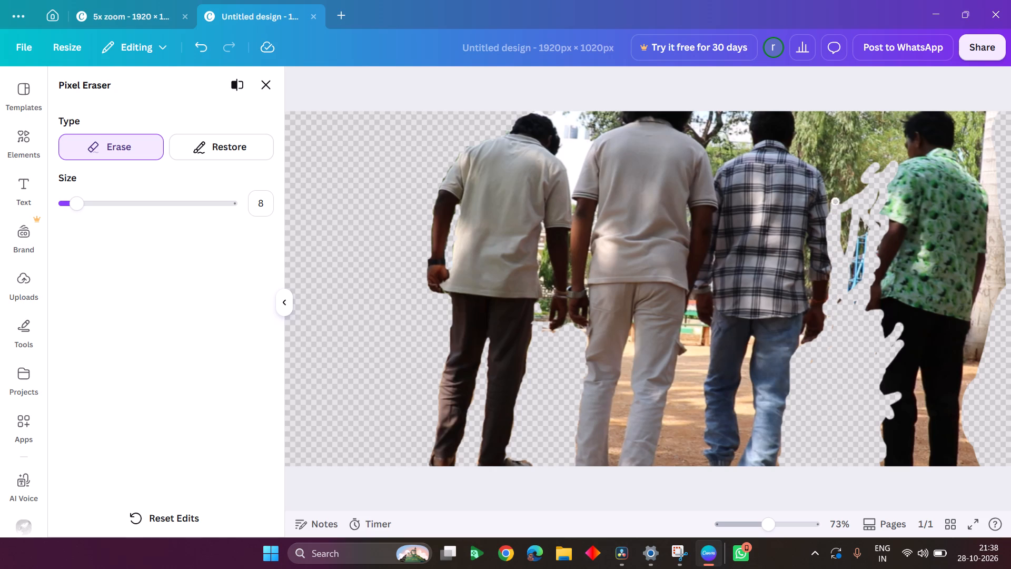
left_click_drag(836, 201, 837, 168)
Erase the foliage across the upper part of the gap between the plaid-shirted man's shoulder and the green-shirted man's shoulder.
left_click_drag(837, 168, 880, 168)
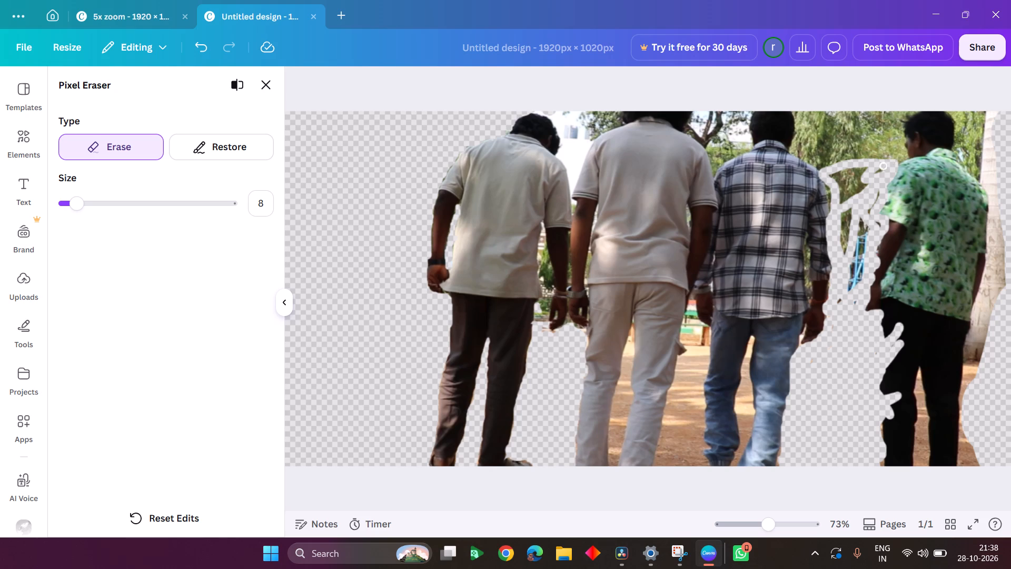
left_click_drag(880, 168, 858, 169)
left_click_drag(858, 169, 869, 178)
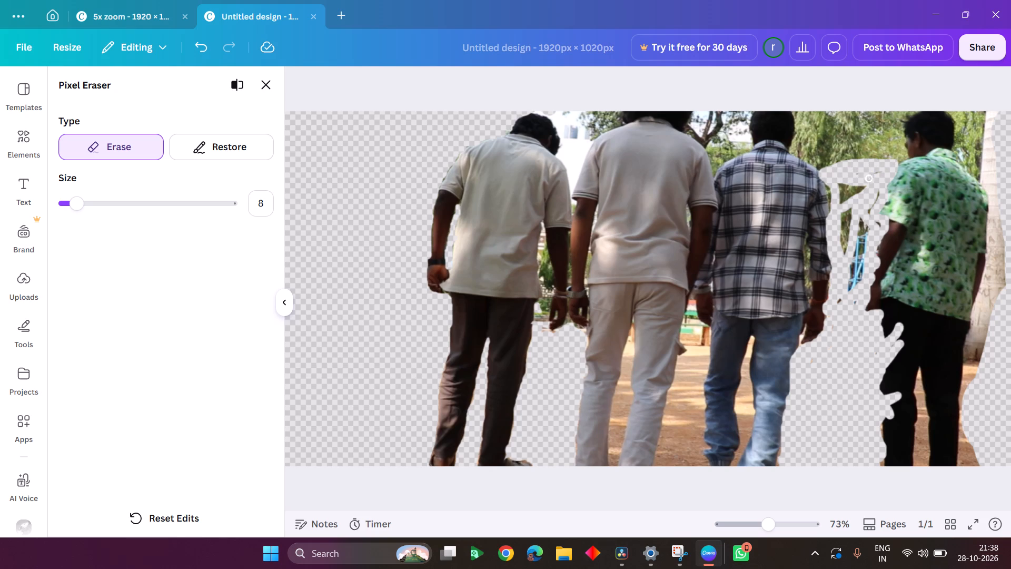
left_click_drag(869, 178, 884, 174)
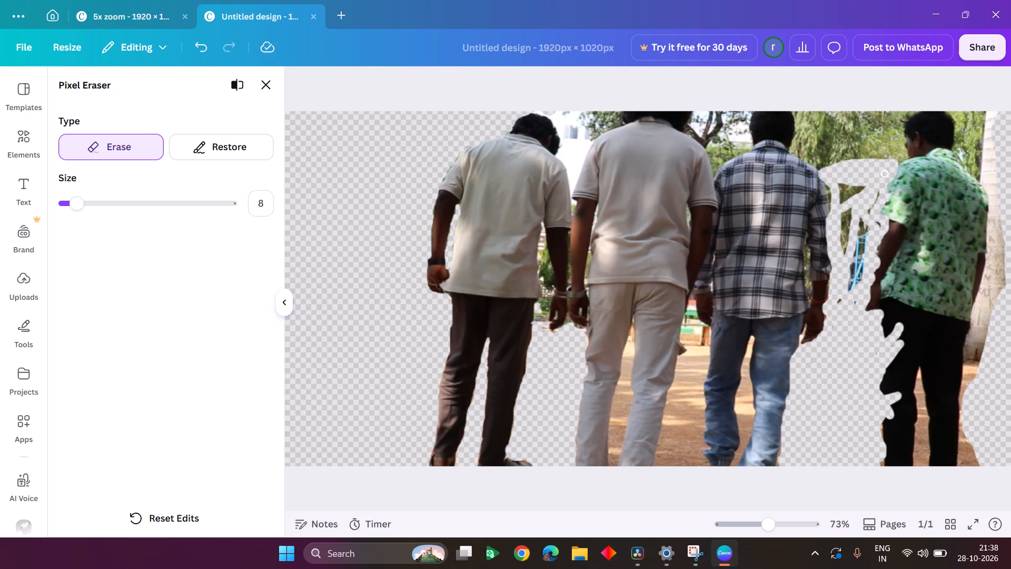
left_click_drag(884, 174, 840, 183)
left_click_drag(840, 183, 862, 186)
left_click_drag(862, 186, 872, 213)
Erase the leftover blue climbing frame, foliage slivers and specks in the gap between the plaid-shirted and green-shirted men's arms.
left_click_drag(872, 213, 867, 241)
left_click_drag(867, 241, 850, 254)
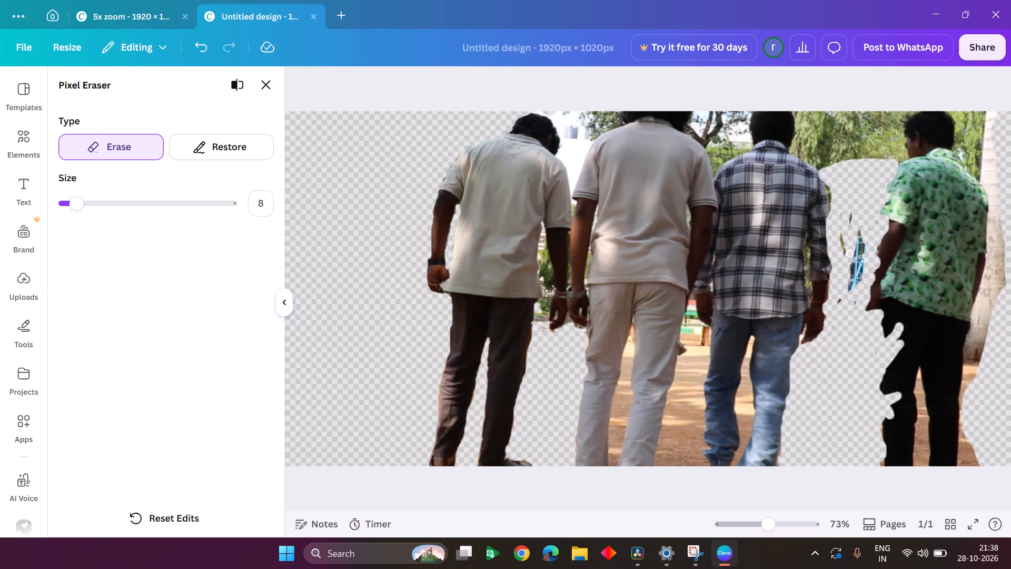
left_click_drag(850, 254, 850, 207)
left_click_drag(850, 207, 859, 280)
left_click_drag(859, 280, 868, 245)
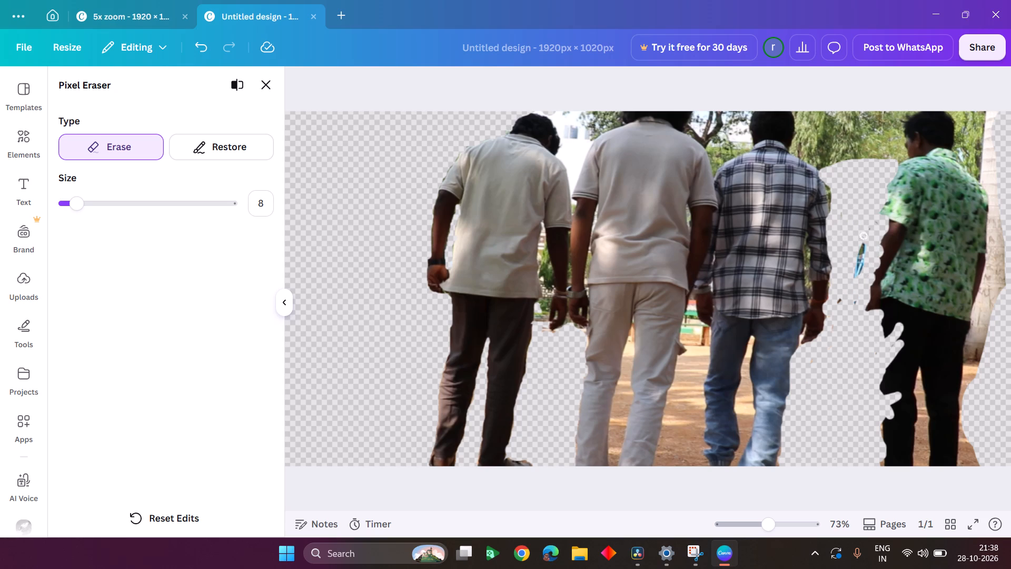
left_click_drag(868, 245, 869, 253)
left_click_drag(869, 253, 851, 302)
left_click_drag(851, 302, 850, 262)
Erase the background edge along the plaid-shirted man's sleeve, shoulder, neck and head, up to the photo's top edge.
left_click_drag(850, 262, 828, 205)
left_click_drag(828, 205, 819, 166)
left_click_drag(819, 166, 805, 158)
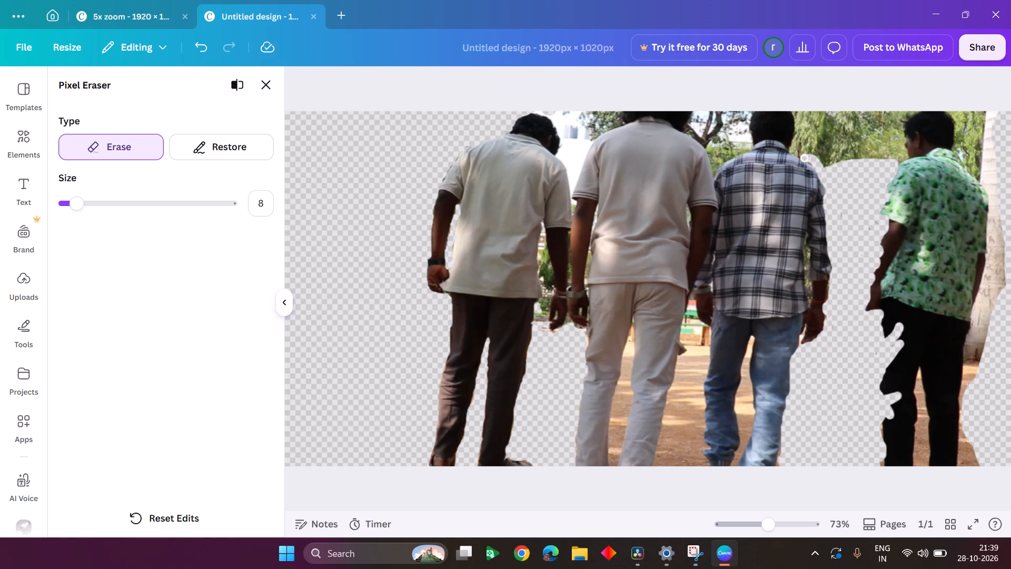
left_click_drag(805, 158, 794, 151)
left_click_drag(794, 151, 798, 133)
left_click_drag(798, 133, 799, 113)
Erase the foliage beside the plaid-shirted man's head and shoulder, on the side facing the green-shirted man.
left_click_drag(799, 113, 816, 137)
left_click_drag(816, 137, 800, 156)
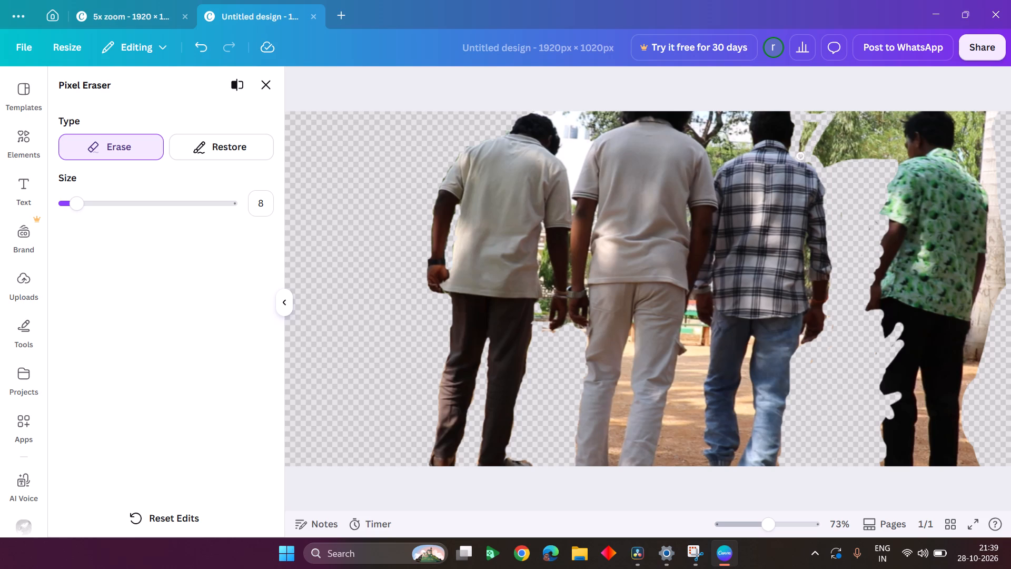
left_click_drag(800, 156, 803, 124)
left_click_drag(803, 124, 802, 135)
left_click_drag(802, 135, 810, 141)
left_click_drag(810, 141, 814, 121)
Erase the remaining foliage patch between the two men's heads, along the photo's top edge, the green-shirted man's face and the patch's lower edge.
left_click_drag(814, 121, 873, 109)
left_click_drag(873, 109, 908, 111)
left_click_drag(908, 111, 903, 134)
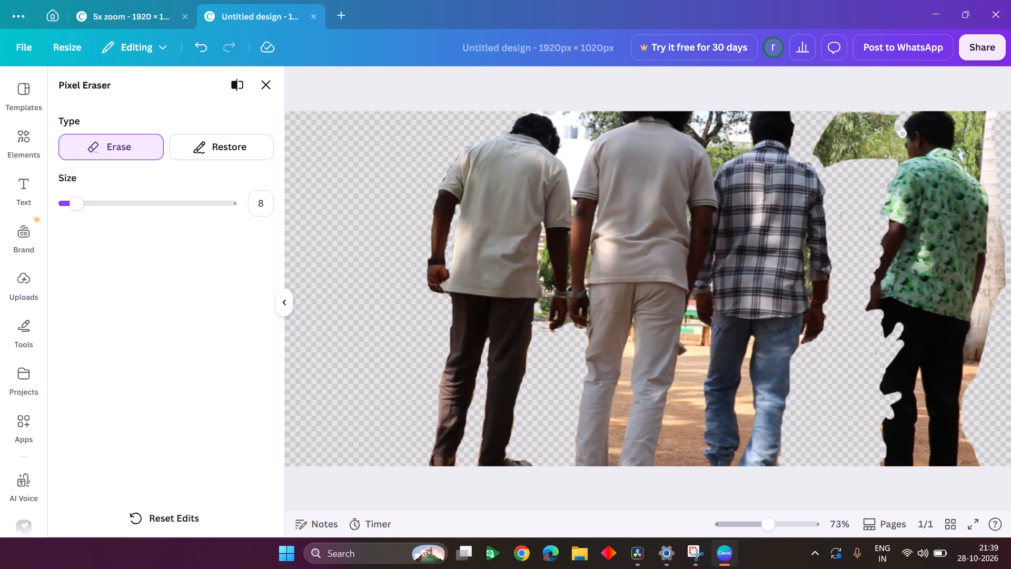
left_click_drag(903, 134, 905, 158)
left_click_drag(905, 158, 827, 166)
left_click_drag(827, 166, 836, 159)
left_click(888, 123)
left_click_drag(888, 123, 871, 132)
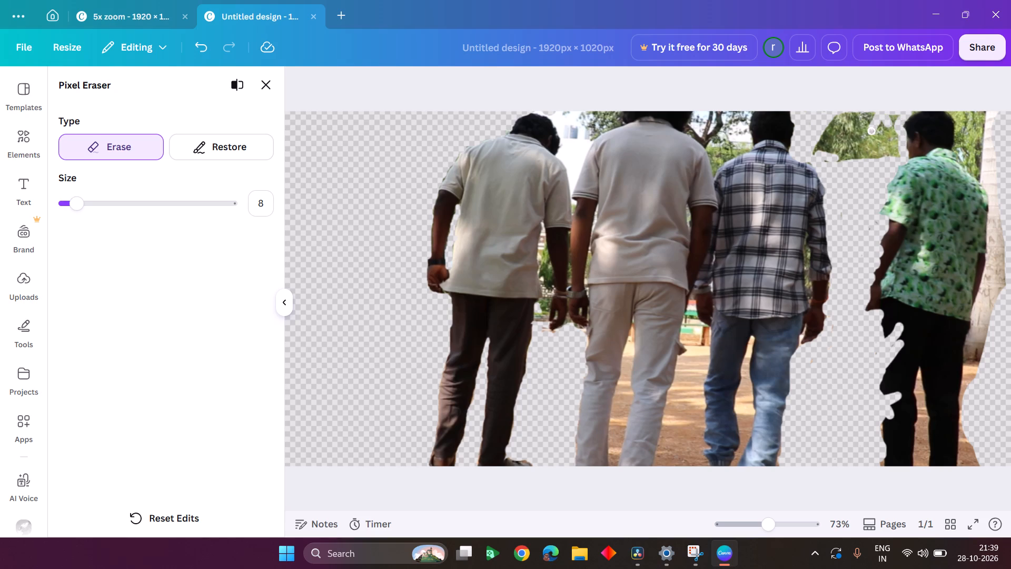
Erase the foliage patch between the plaid-shirted and green-shirted men's heads, working from the green-shirted man's side along the top edge.
left_click_drag(871, 132, 907, 109)
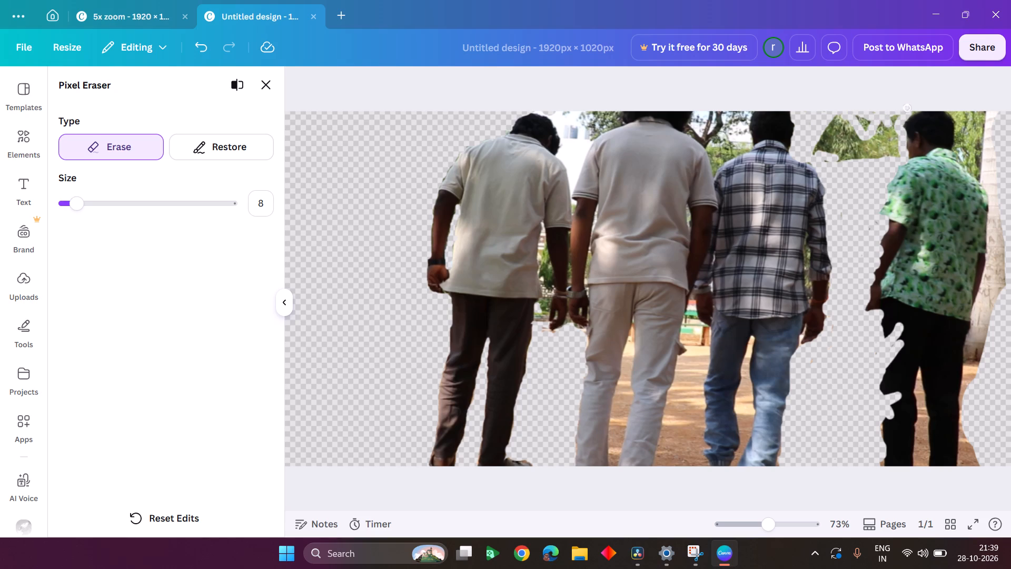
left_click_drag(907, 109, 897, 154)
left_click_drag(897, 154, 883, 153)
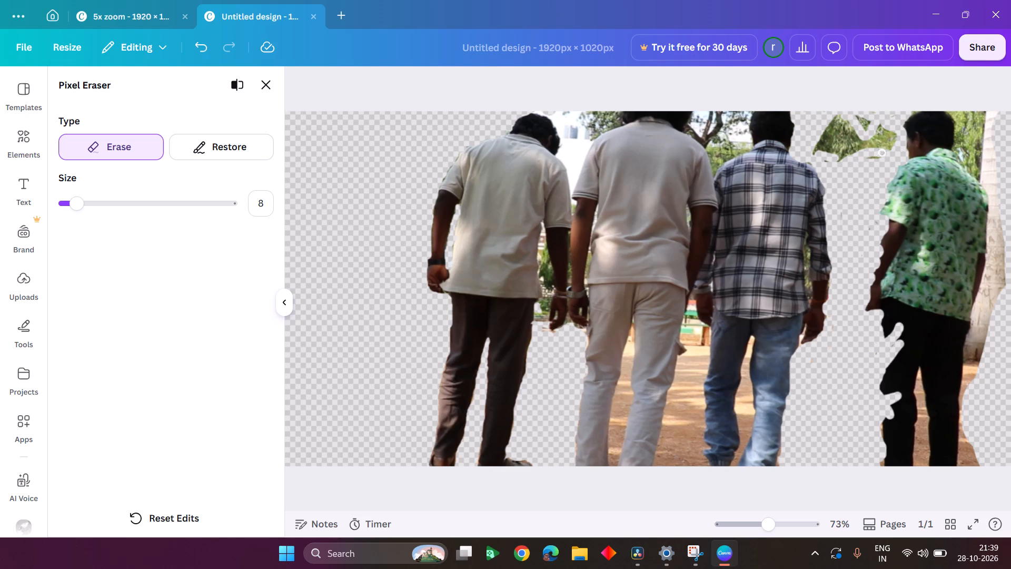
left_click_drag(883, 153, 890, 135)
left_click_drag(890, 135, 859, 143)
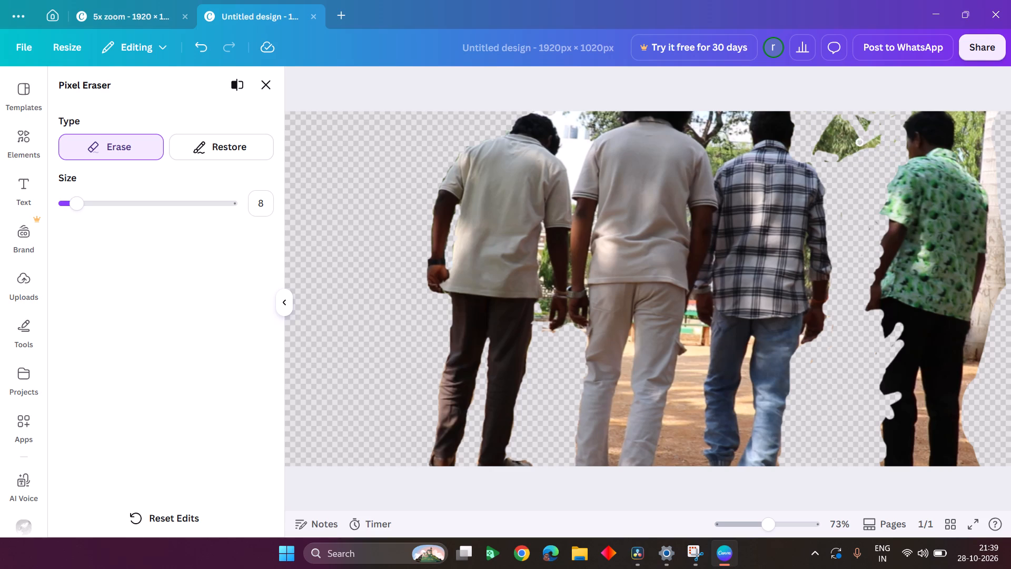
left_click_drag(859, 143, 855, 119)
left_click_drag(855, 119, 880, 133)
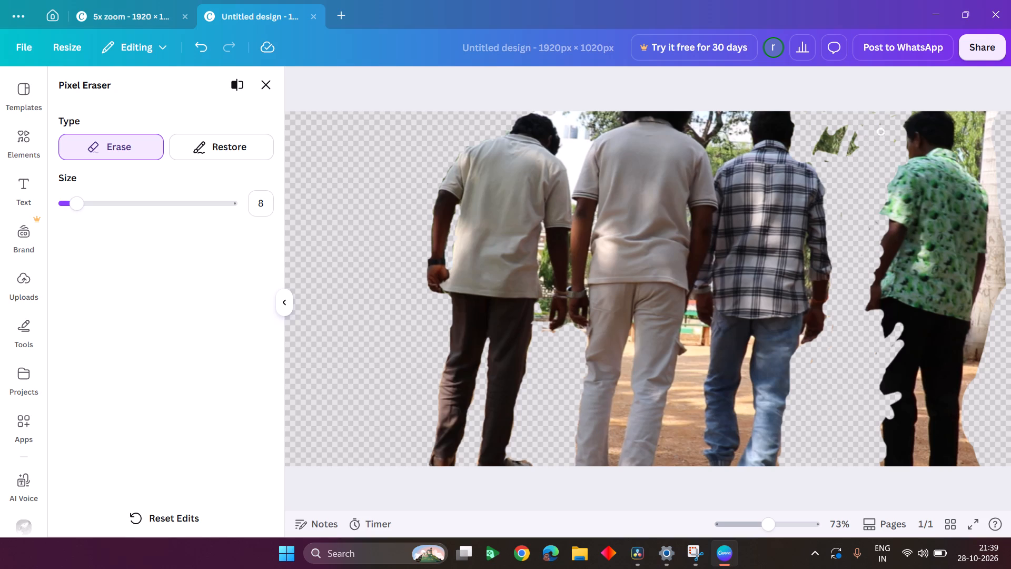
Erase the last foliage clump and leftover specks beside the plaid-shirted man's head and shoulder, including along the shoulder edge.
left_click_drag(880, 133, 812, 150)
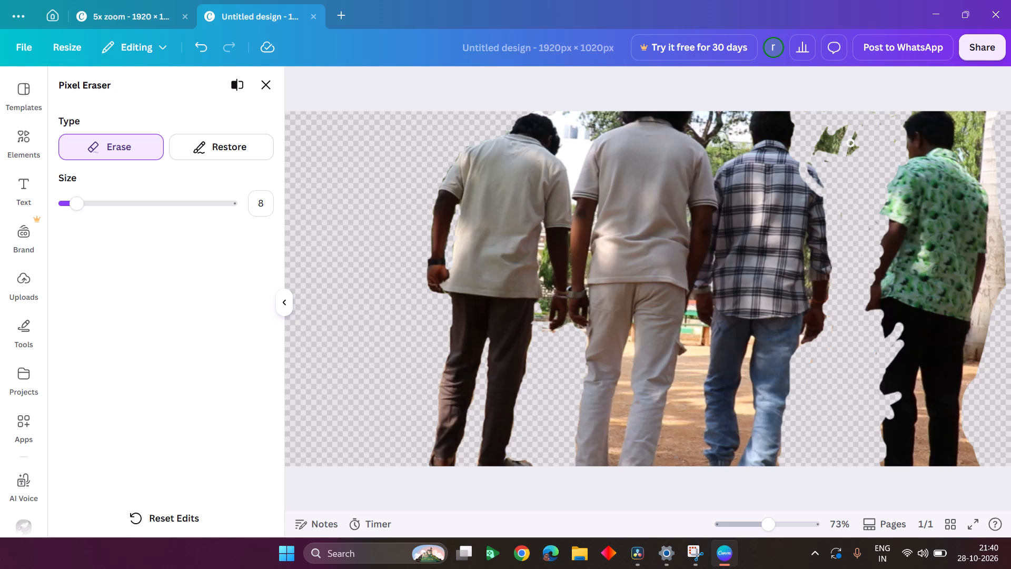
left_click(854, 146)
left_click_drag(854, 146, 850, 150)
left_click_drag(850, 150, 828, 146)
left_click_drag(828, 146, 824, 134)
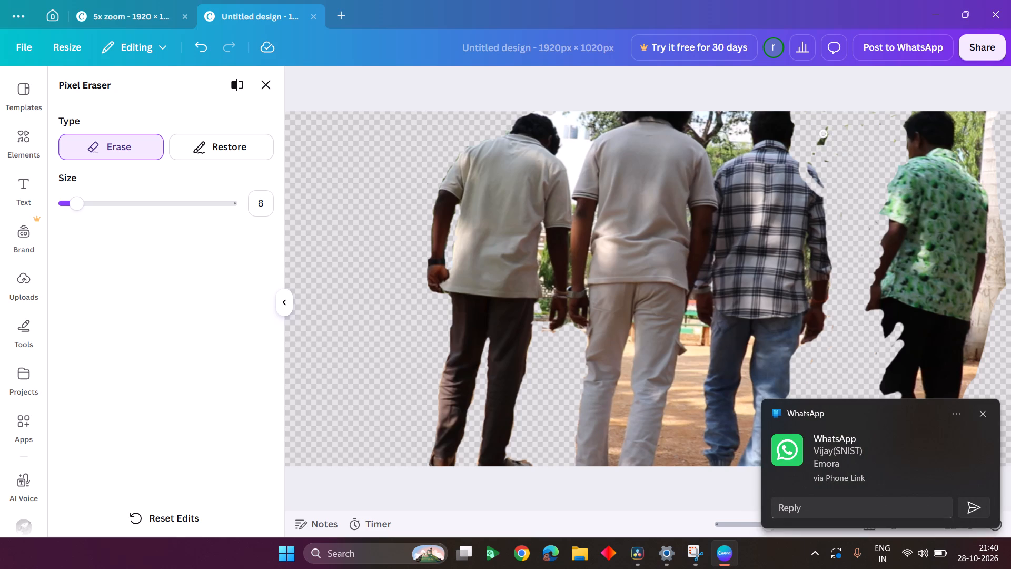
left_click_drag(824, 134, 811, 154)
left_click_drag(811, 154, 817, 159)
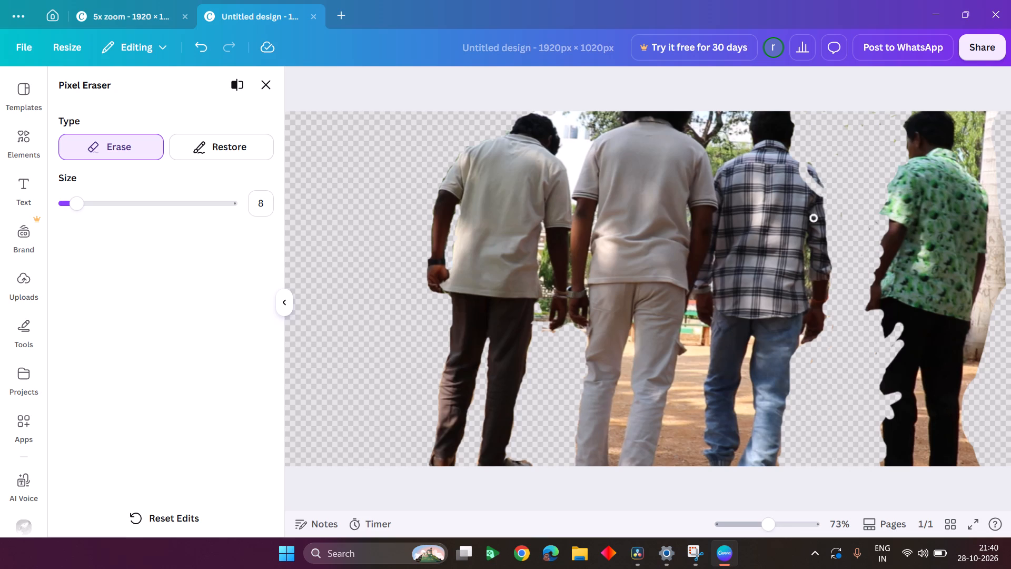
Erase the narrow background strip between the plaid-shirted man's torso and his forearm on the side facing the green-shirted man.
double_click(809, 253)
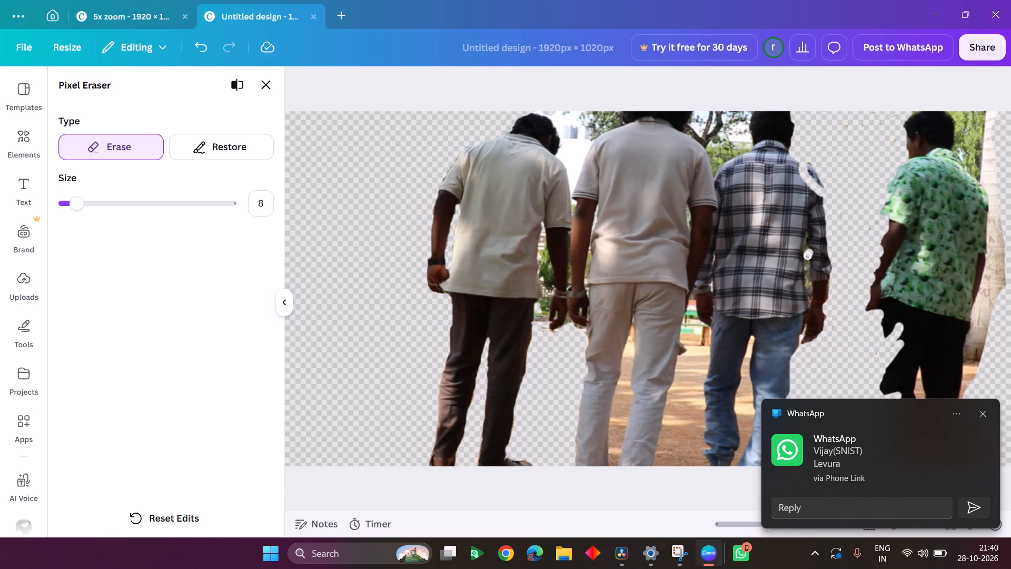
left_click(807, 263)
left_click_drag(807, 263, 807, 244)
left_click_drag(807, 244, 809, 295)
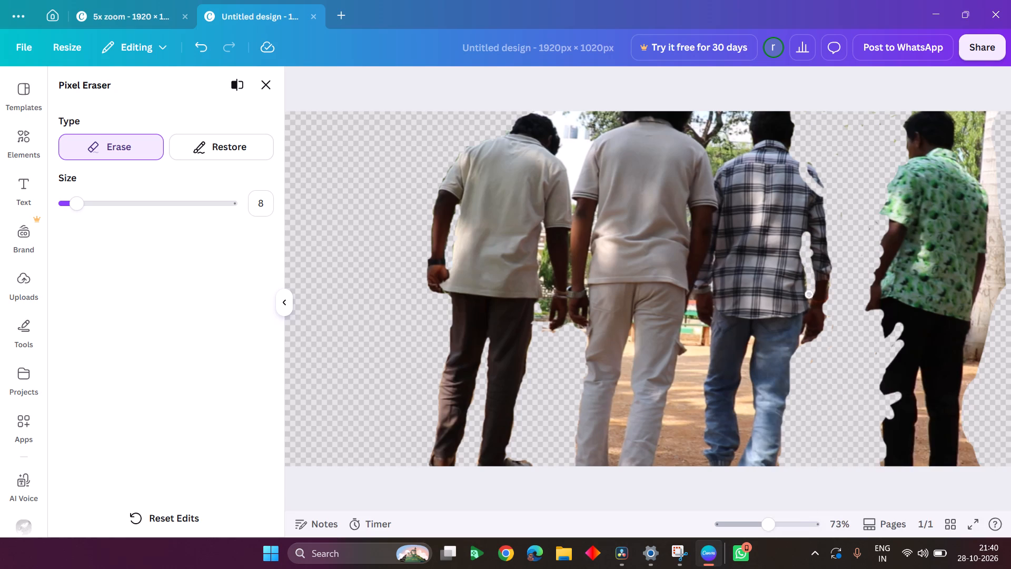
left_click_drag(809, 295, 806, 291)
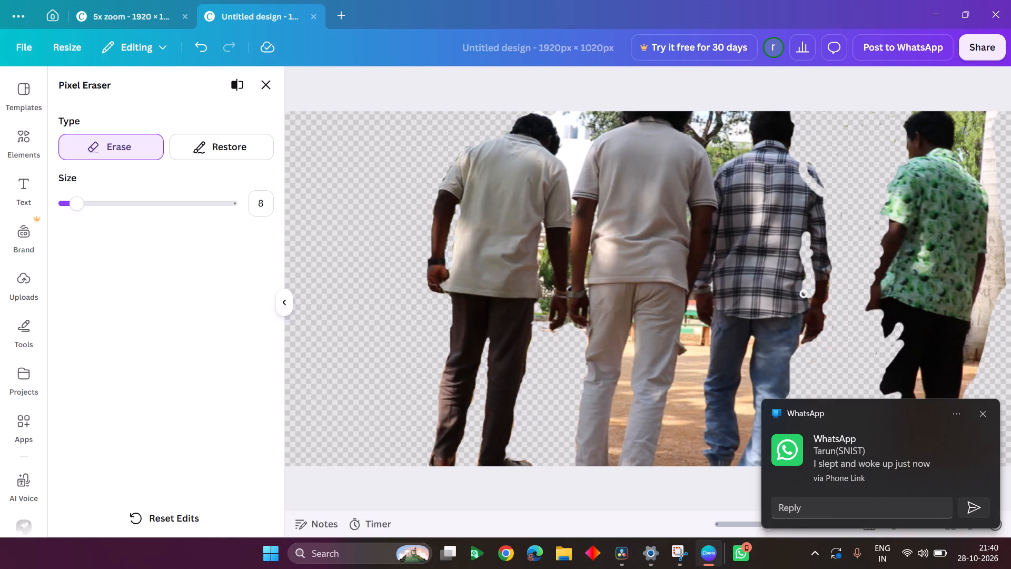
Erase the background below the plaid-shirted man's inner hand and down the middle of the gap beside the beige-trousered man.
left_click(706, 329)
left_click_drag(706, 329, 703, 327)
left_click_drag(703, 327, 693, 296)
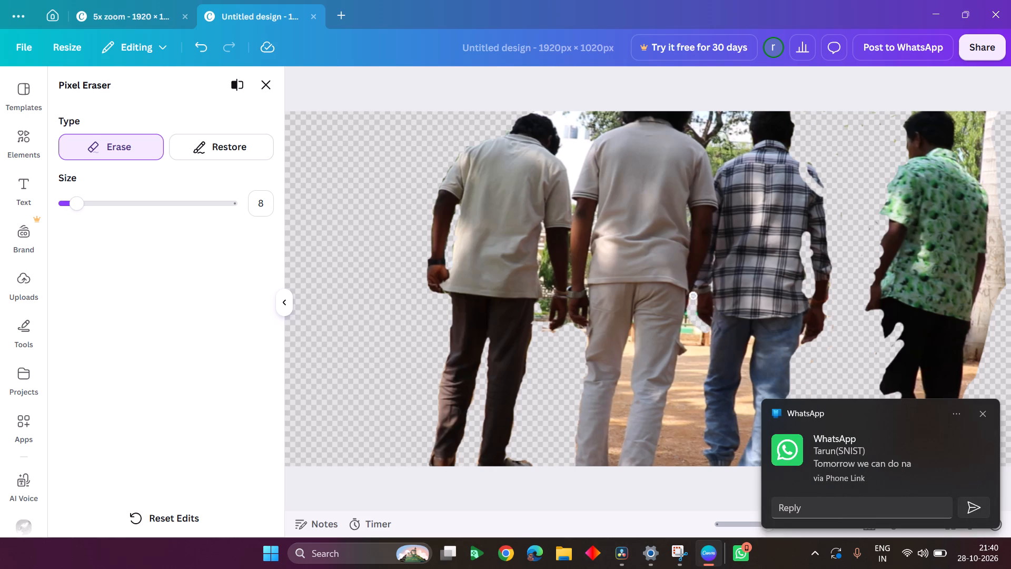
left_click_drag(693, 296, 691, 308)
left_click_drag(691, 308, 686, 322)
left_click_drag(686, 322, 685, 340)
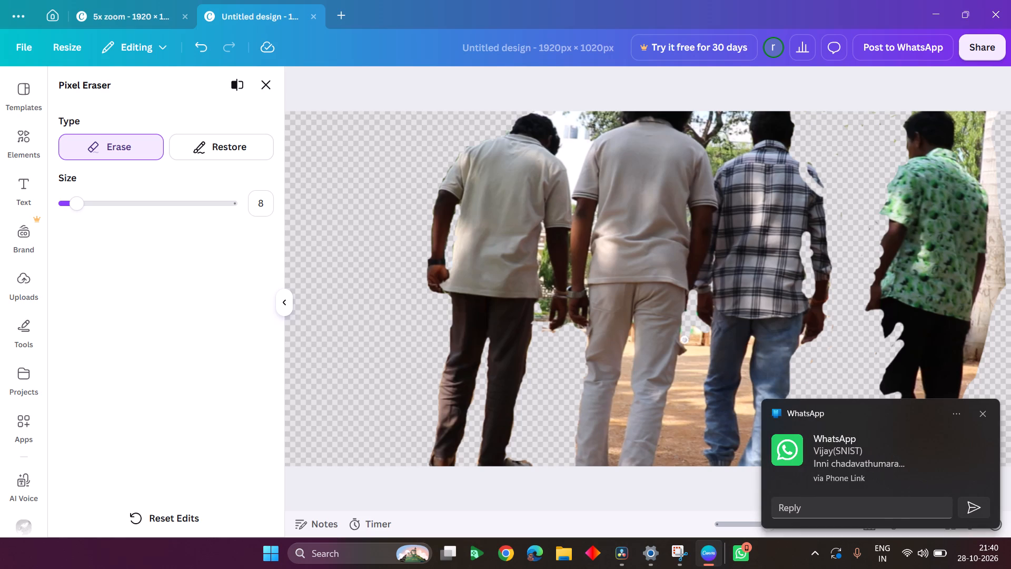
left_click_drag(685, 340, 691, 356)
left_click_drag(691, 356, 686, 431)
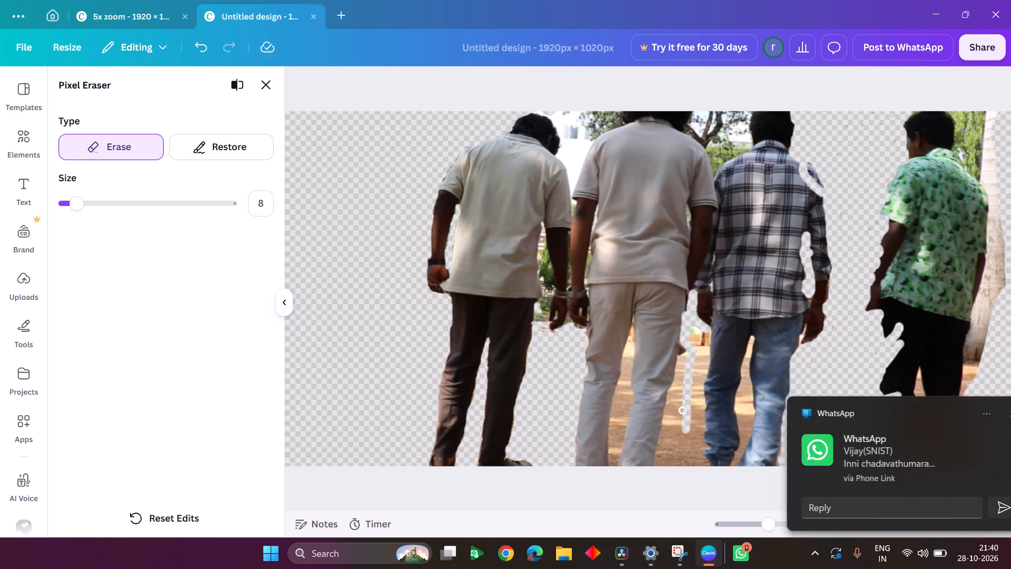
Erase the ground along the beige-trousered man's leg, from knee height to the photo's bottom edge, on the side facing the blue jeans.
left_click(681, 361)
left_click_drag(681, 361, 681, 361)
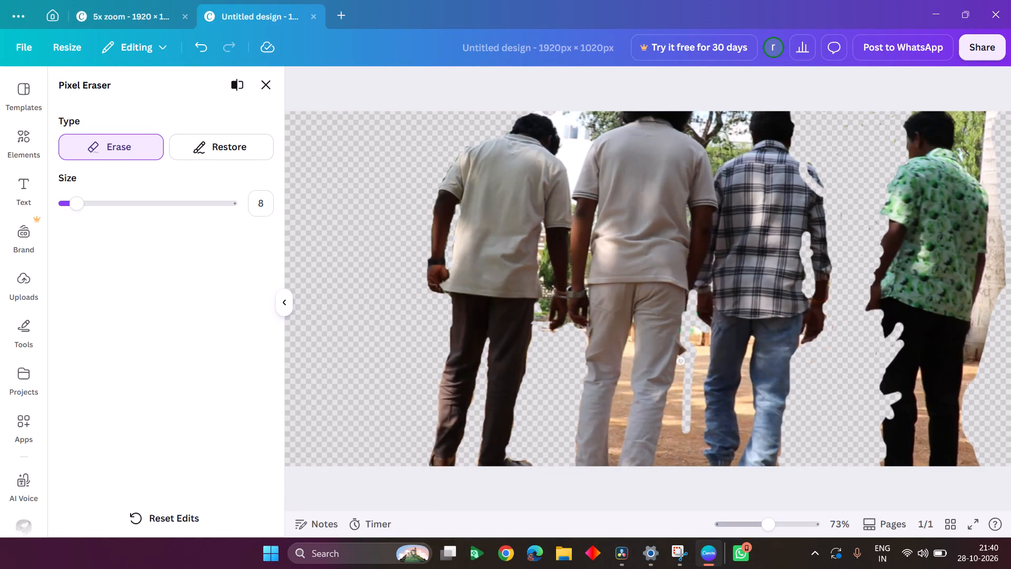
left_click_drag(681, 361, 677, 393)
left_click_drag(677, 393, 670, 407)
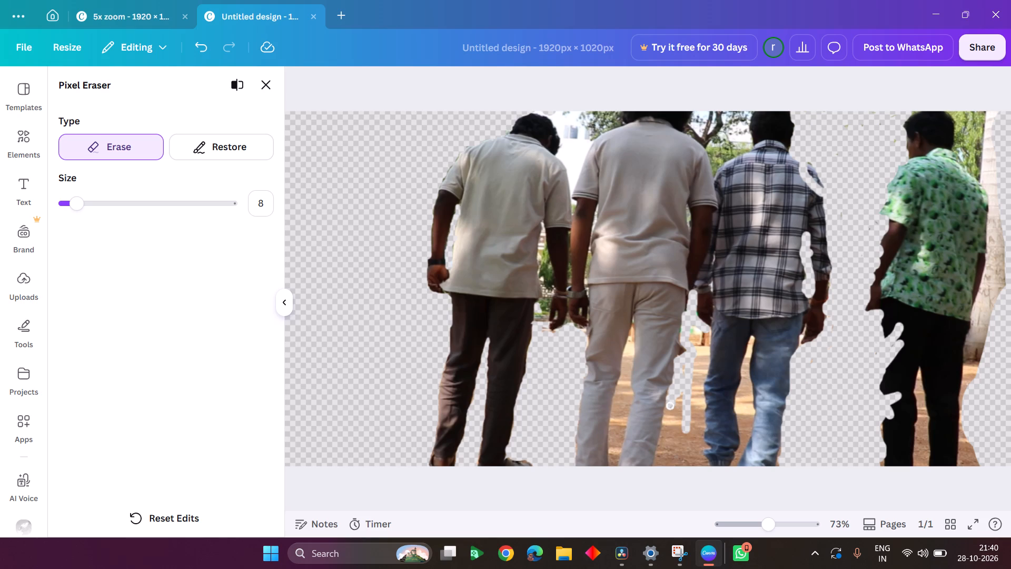
left_click_drag(670, 407, 665, 433)
left_click_drag(665, 433, 658, 454)
left_click_drag(658, 454, 707, 539)
Erase the ground along the plaid-shirted man's blue jeans, from below his inner hand to the photo's bottom edge.
left_click(709, 333)
left_click_drag(709, 333, 706, 357)
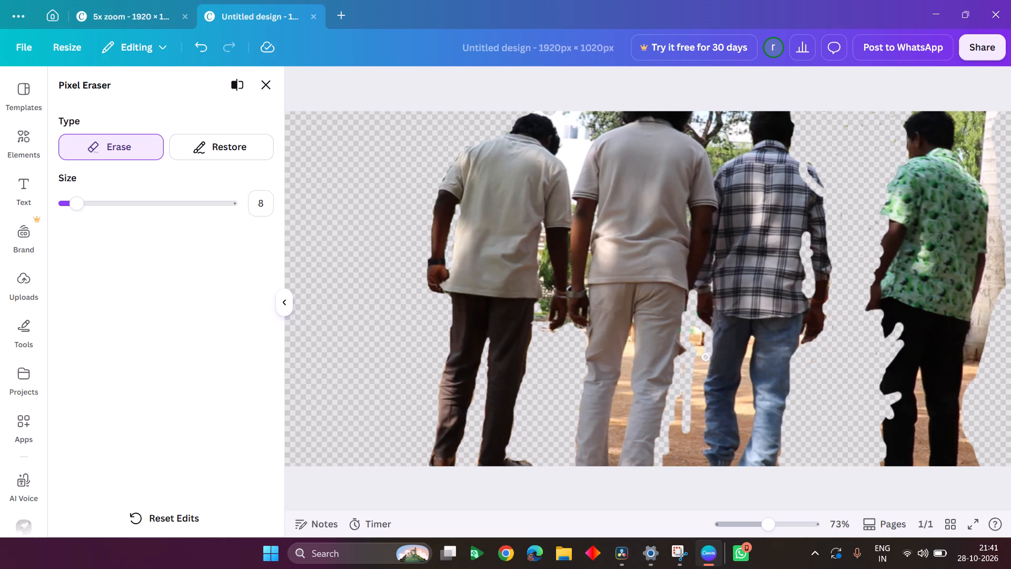
left_click_drag(706, 357, 706, 382)
left_click_drag(706, 382, 706, 413)
left_click_drag(706, 413, 707, 447)
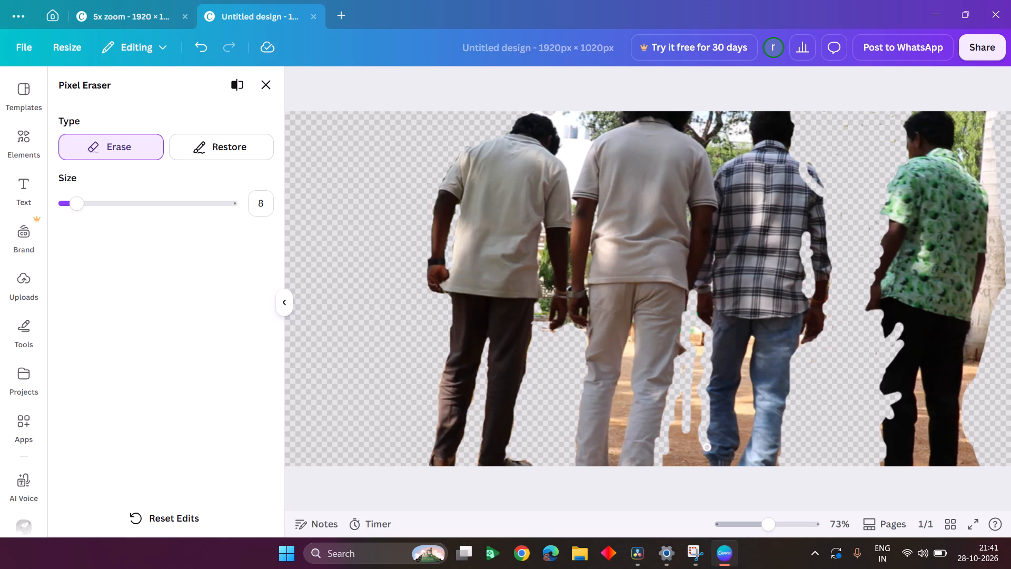
left_click_drag(707, 447, 709, 459)
left_click_drag(709, 459, 698, 517)
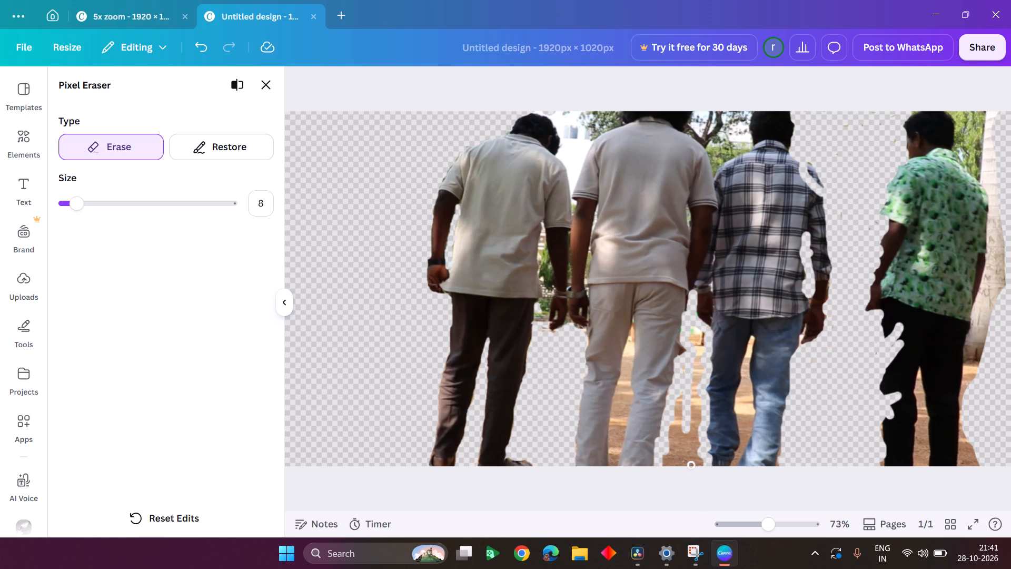
Erase the remaining ground strip between the beige-trousered man's leg and the blue jeans, from the photo's bottom edge up to hand height.
left_click(697, 465)
left_click_drag(697, 465, 681, 464)
left_click_drag(681, 464, 686, 457)
left_click_drag(686, 457, 672, 426)
left_click_drag(672, 426, 685, 430)
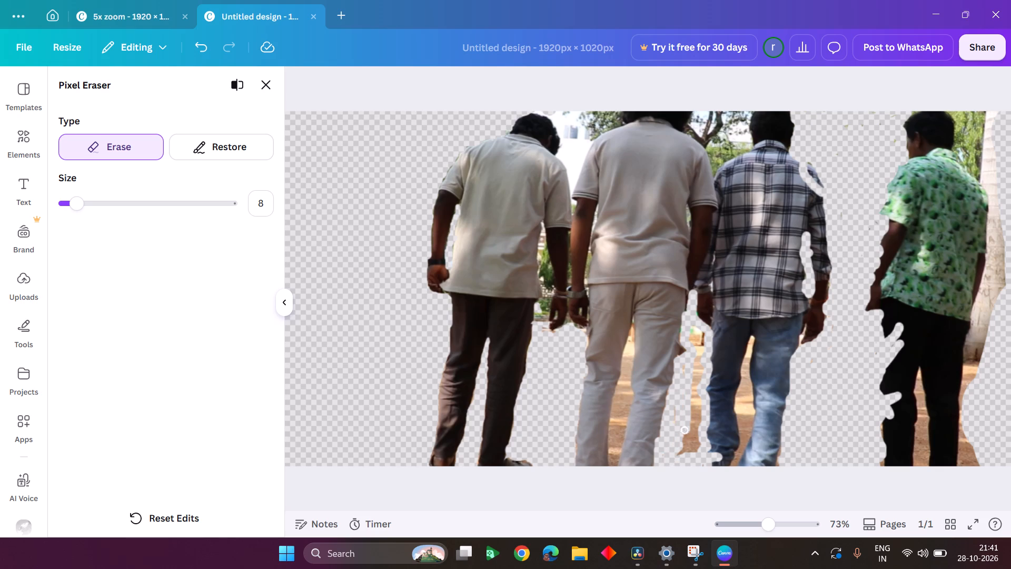
left_click_drag(685, 430, 690, 380)
left_click_drag(690, 380, 703, 355)
Erase the leftover ground patches between the beige-trousered man's leg and the blue jeans, from hand height to the photo's bottom edge.
left_click_drag(699, 331, 707, 356)
left_click_drag(707, 356, 702, 412)
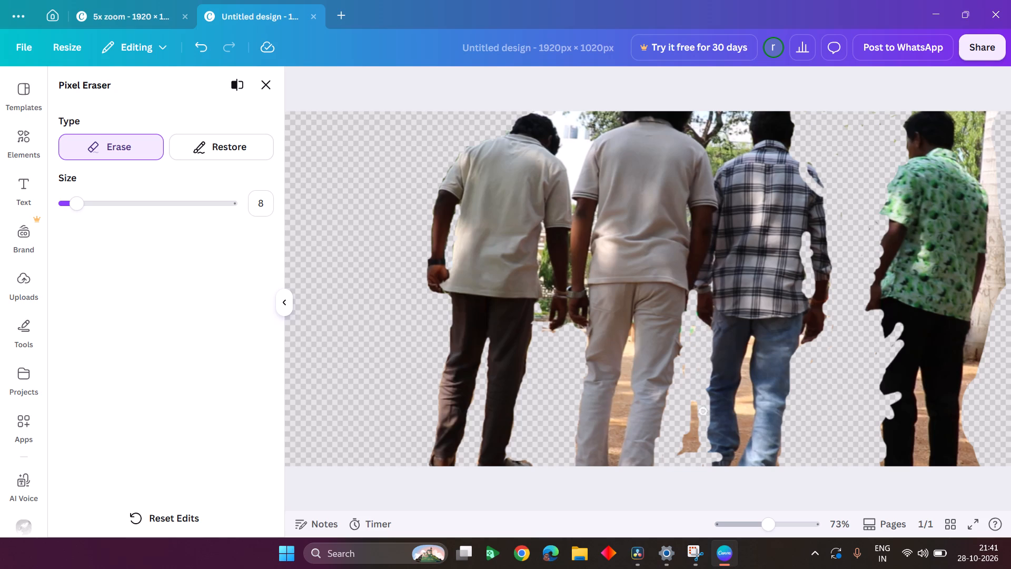
left_click_drag(702, 412, 691, 482)
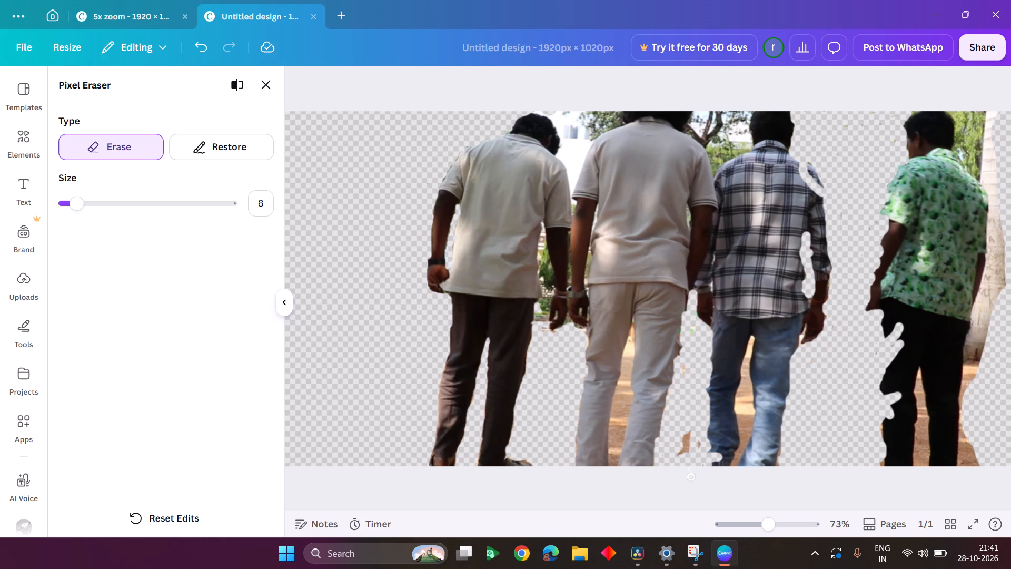
left_click_drag(691, 482, 685, 485)
left_click(685, 485)
left_click_drag(685, 485, 701, 430)
left_click_drag(701, 430, 684, 443)
left_click_drag(684, 443, 706, 463)
Erase the ground at the top of the gap between the legs of the plaid-shirted man's blue jeans.
double_click(751, 340)
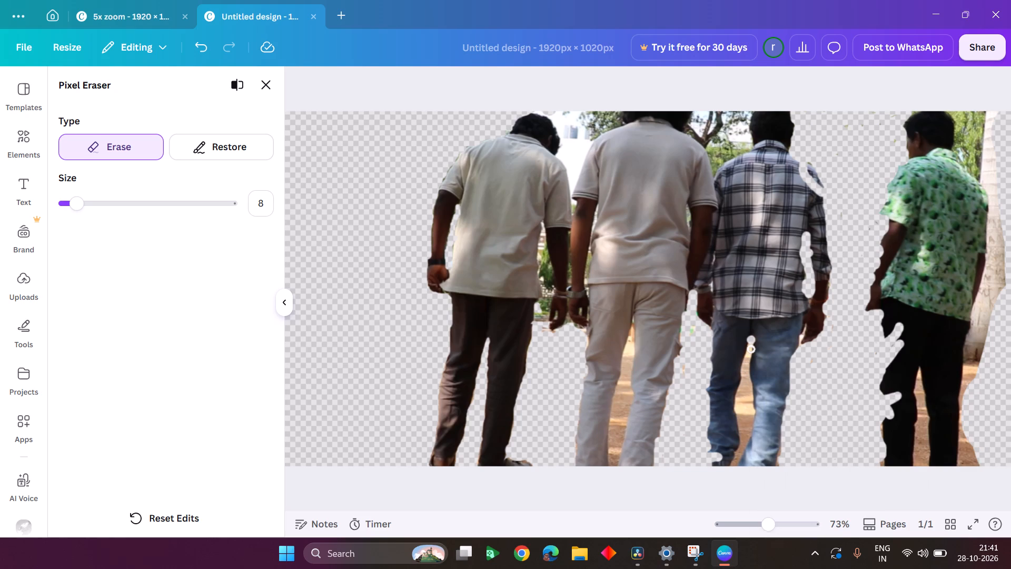
double_click(751, 349)
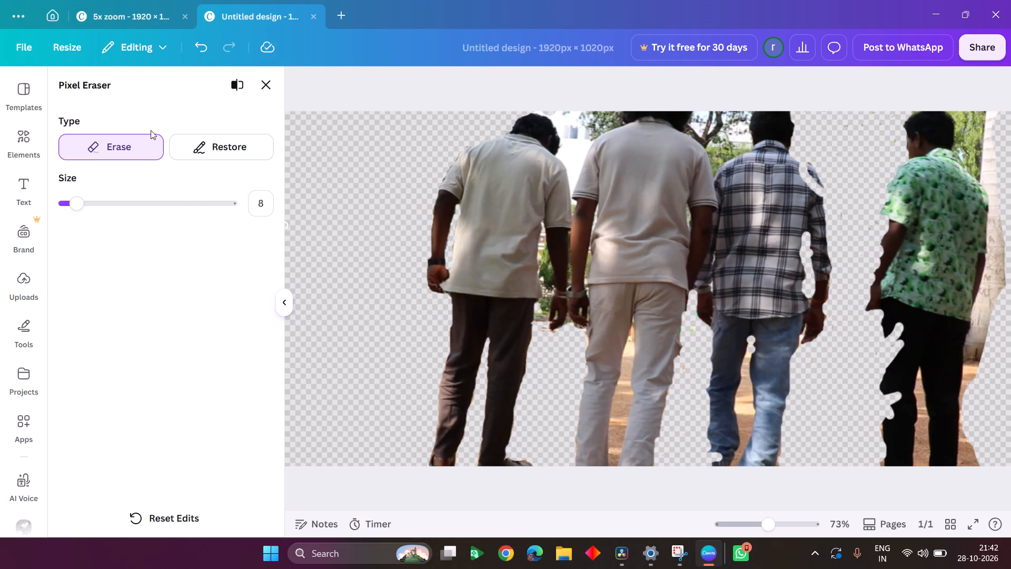
Restore the erased edge of the green-shirted man's inner arm, from the sleeve down to his fingertips.
left_click(216, 149)
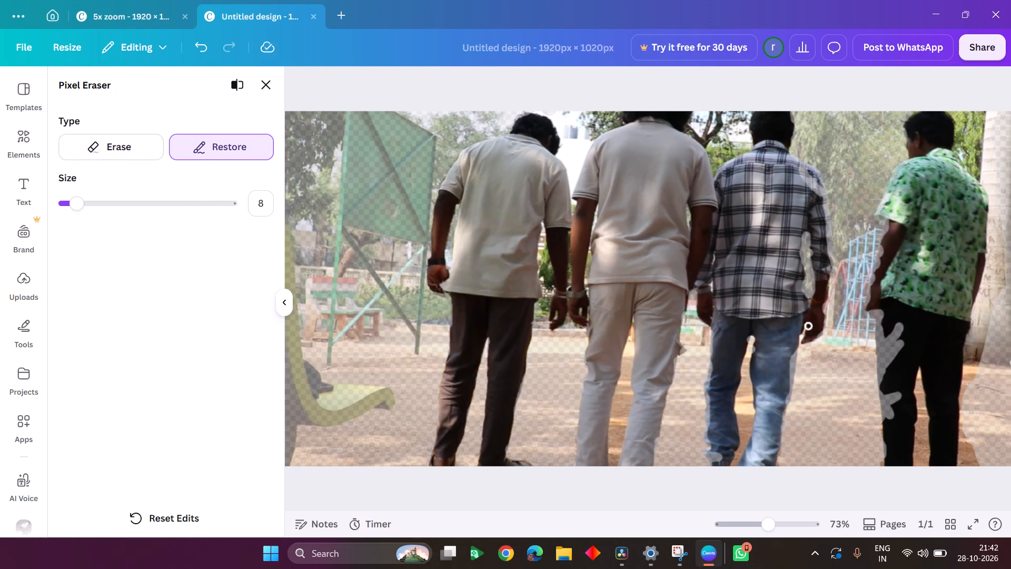
left_click_drag(899, 209, 884, 258)
left_click_drag(884, 258, 883, 256)
scroll(883, 256, "up", 1)
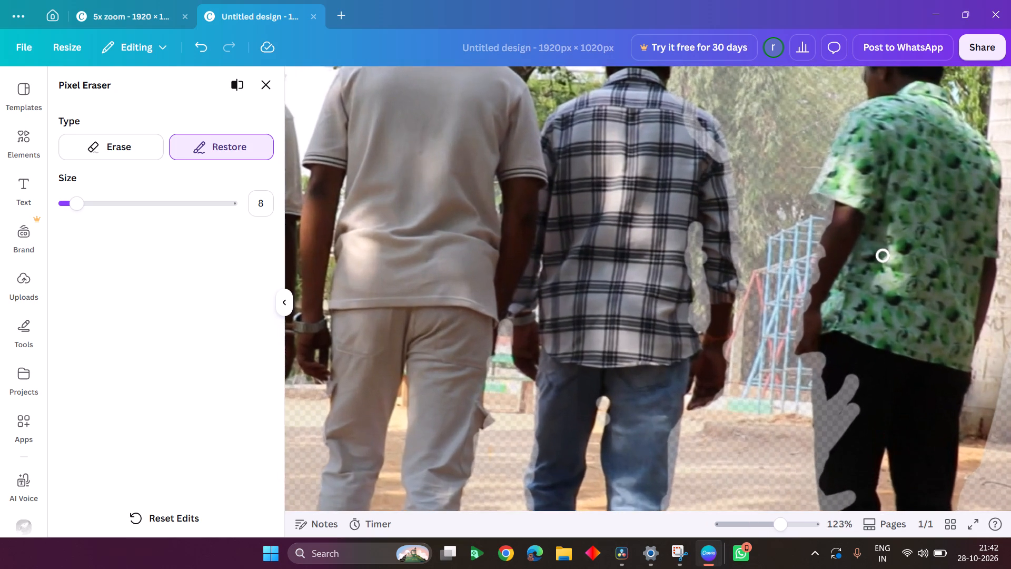
scroll(883, 256, "up", 2)
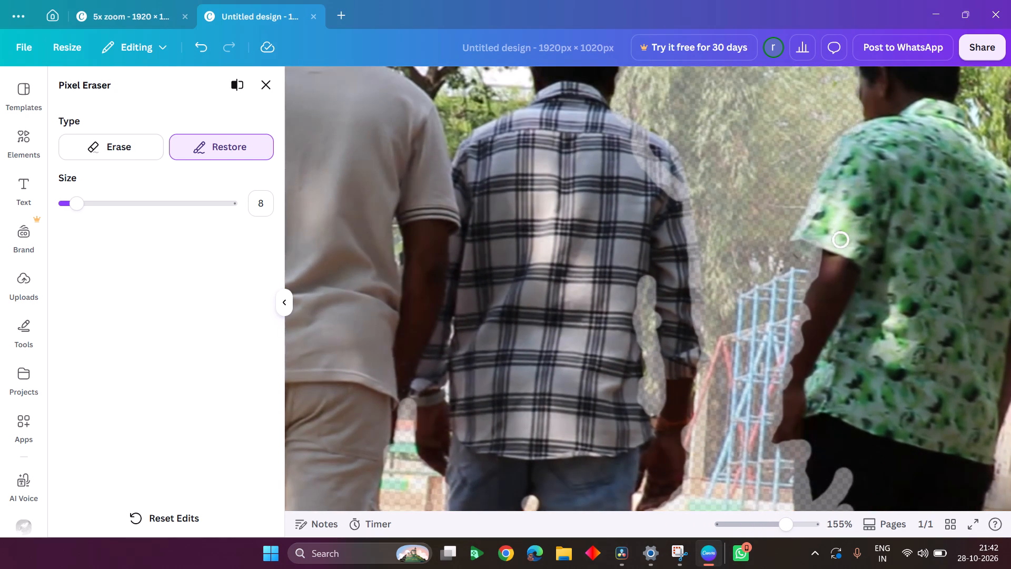
left_click_drag(826, 252, 821, 273)
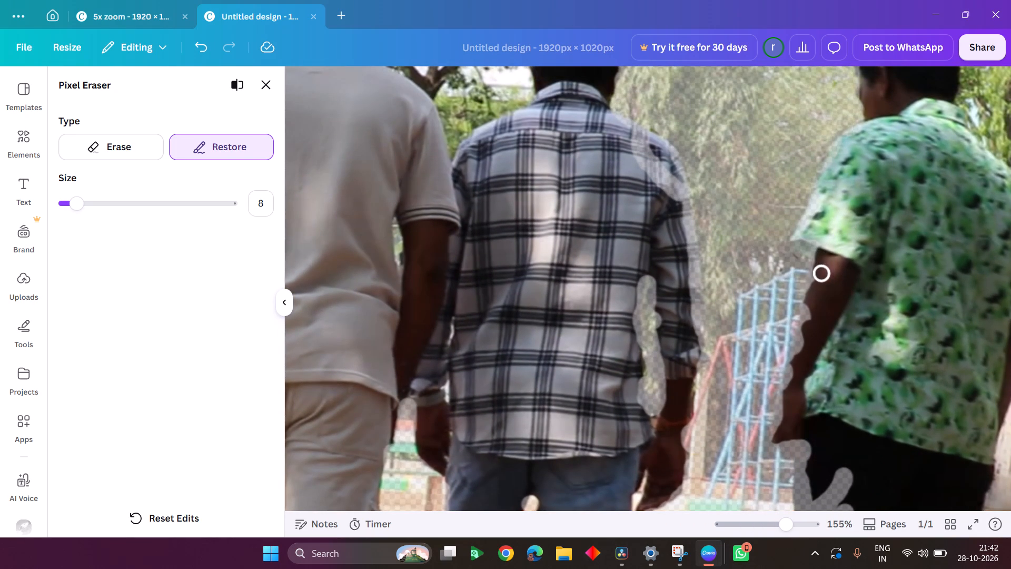
left_click_drag(821, 273, 789, 384)
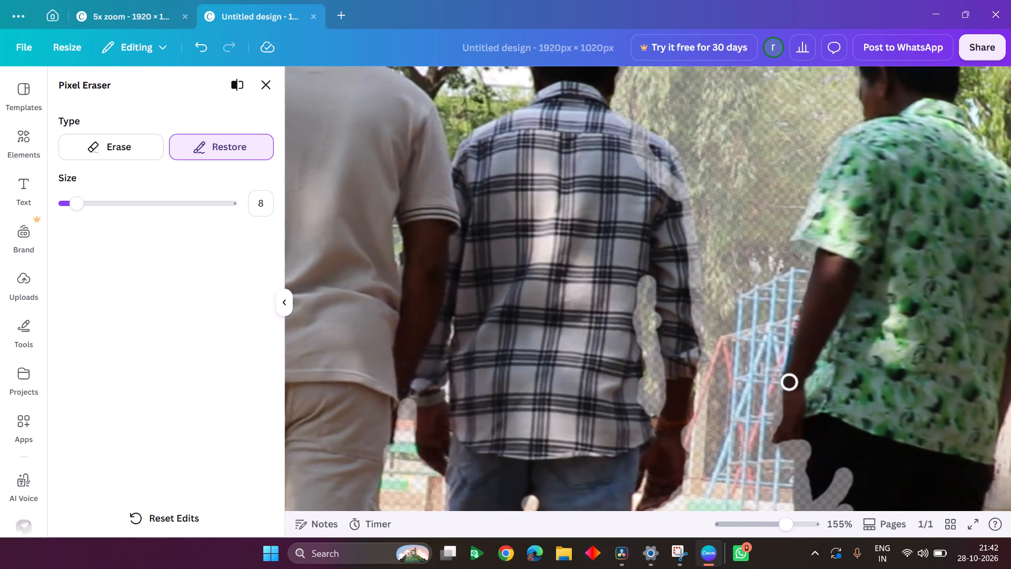
left_click_drag(789, 384, 784, 416)
scroll(784, 416, "down", 3)
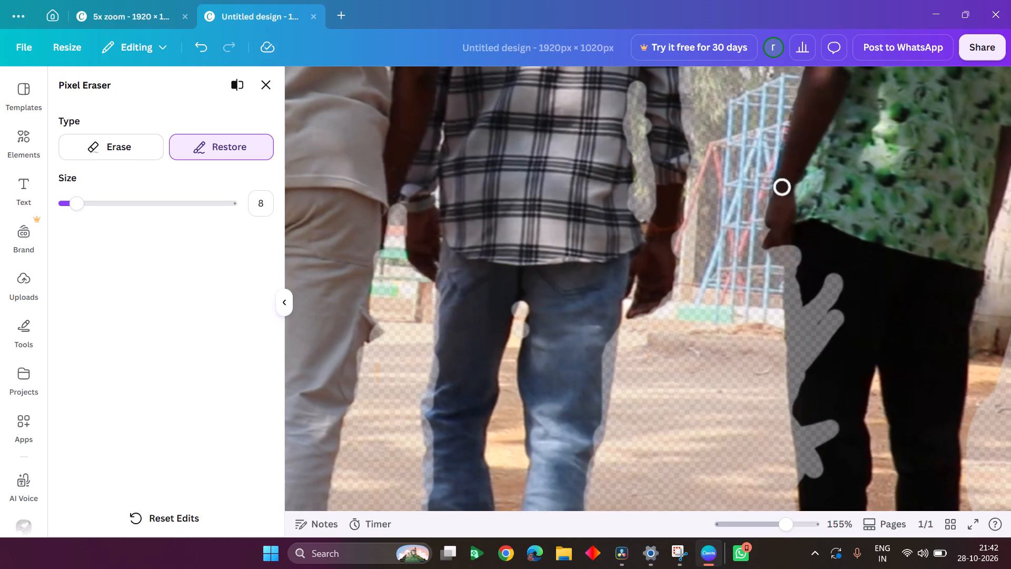
left_click_drag(778, 196, 777, 244)
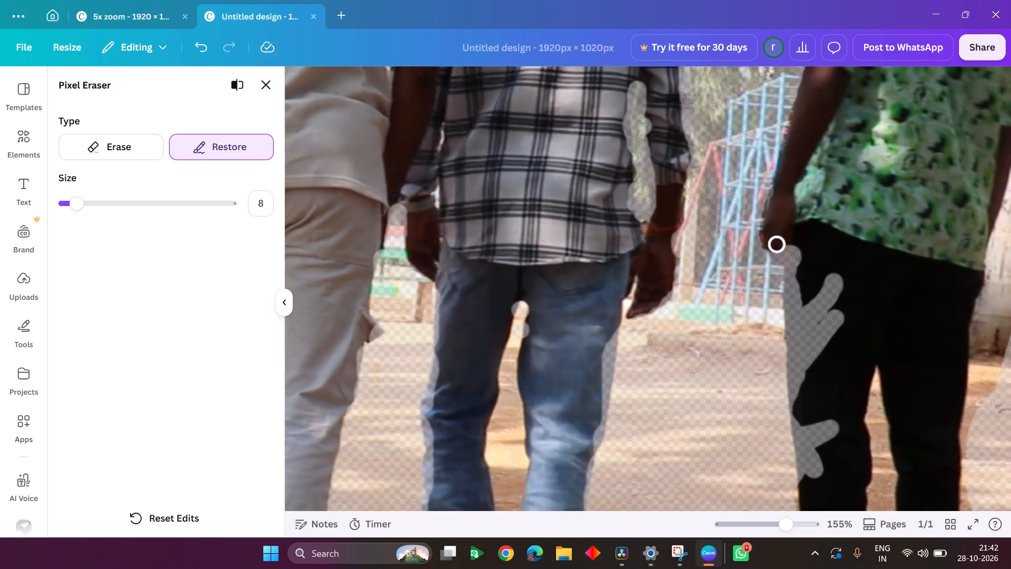
left_click_drag(777, 244, 795, 283)
Restore the missing patches of the green-shirted man's black trousers along the inner side, from the hip to the photo's bottom edge.
left_click_drag(795, 283, 801, 373)
scroll(801, 373, "down", 1)
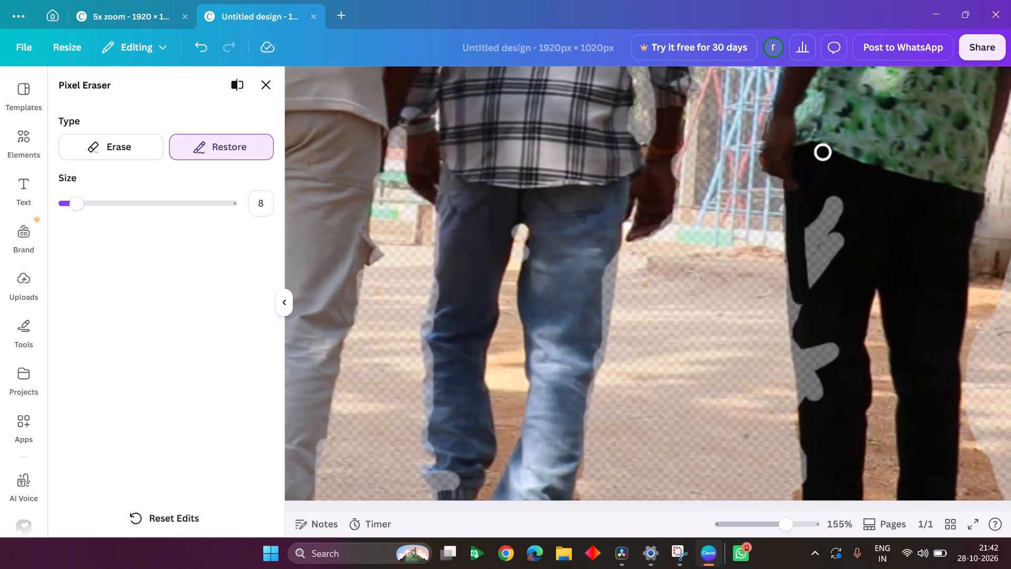
left_click_drag(823, 153, 805, 228)
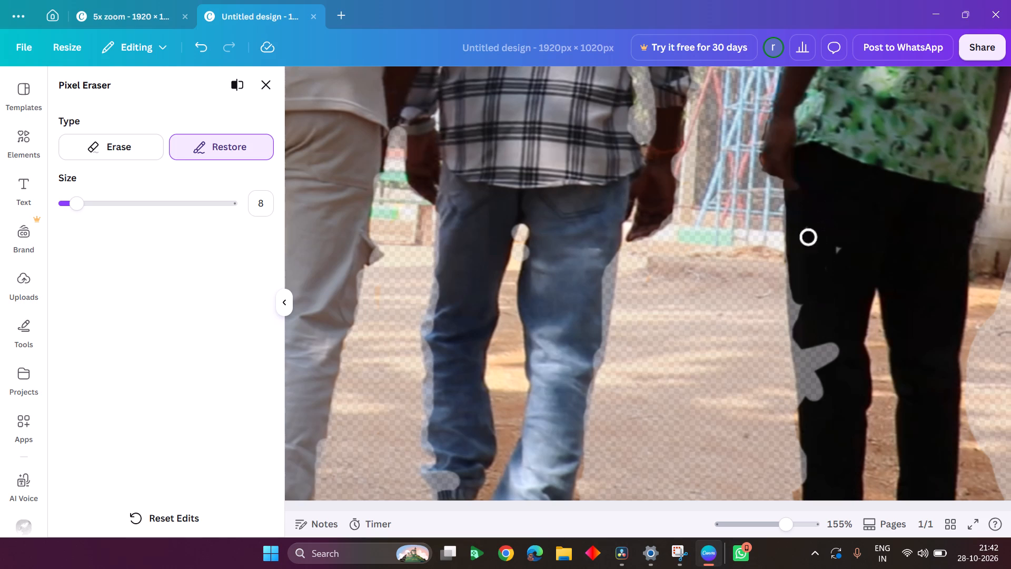
left_click_drag(805, 228, 833, 259)
left_click_drag(796, 291, 796, 293)
left_click_drag(796, 293, 810, 407)
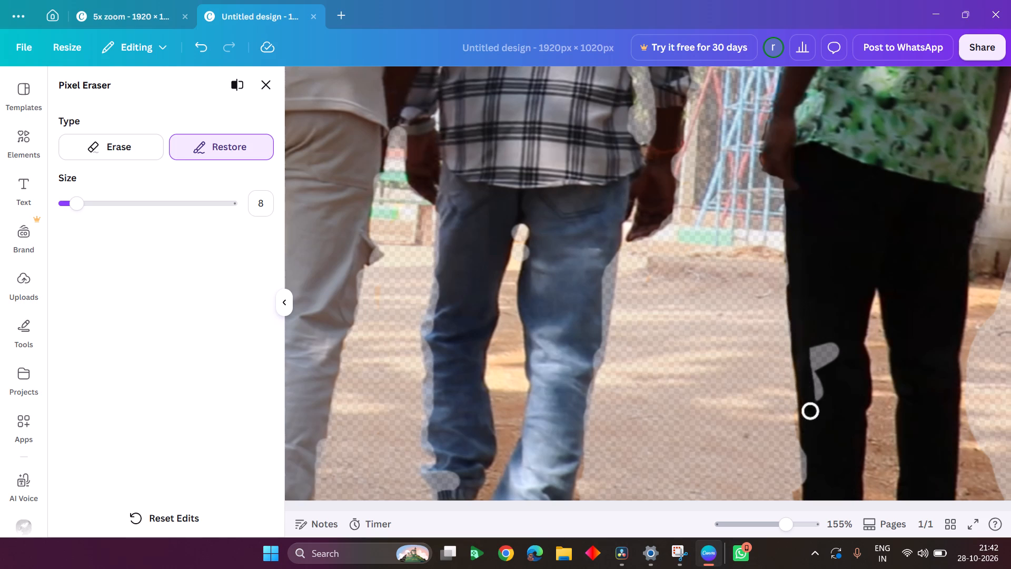
left_click_drag(810, 407, 839, 318)
scroll(839, 318, "down", 6)
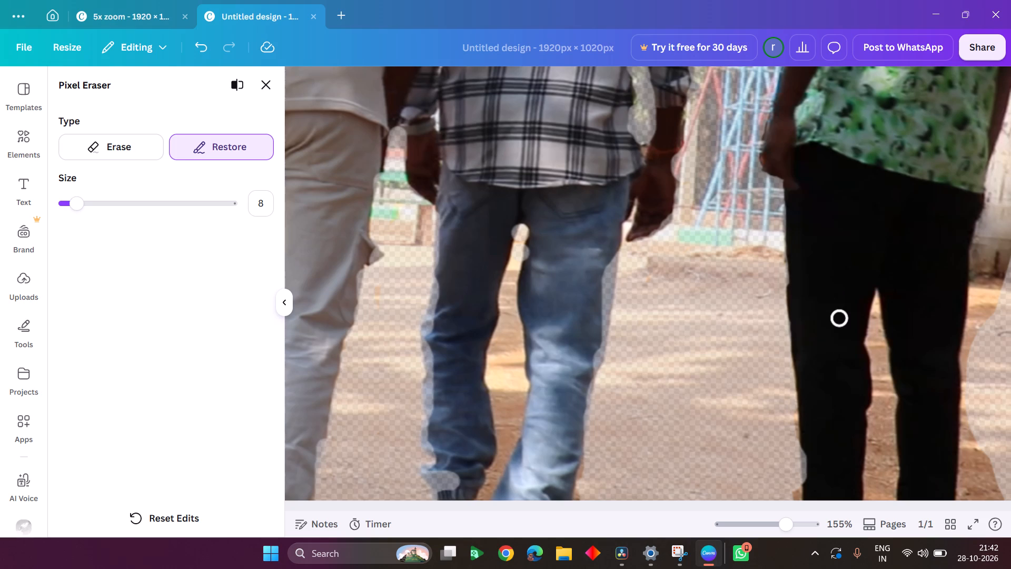
scroll(839, 318, "down", 2)
left_click_drag(811, 452, 816, 495)
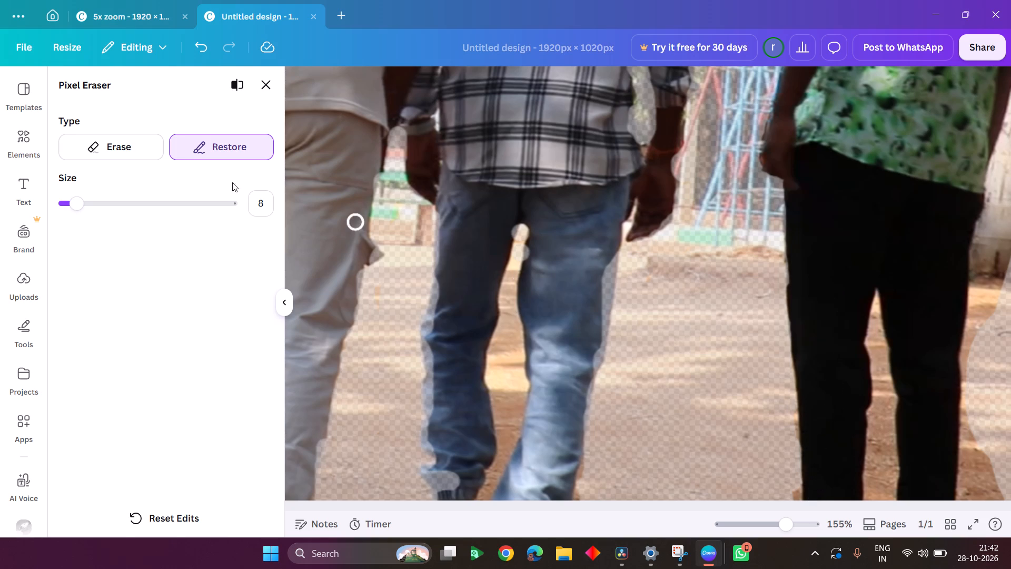
Erase the background fringe along the black trousers' lower edge and the stray specks beside the plaid-shirted man's outer hand.
left_click(127, 146)
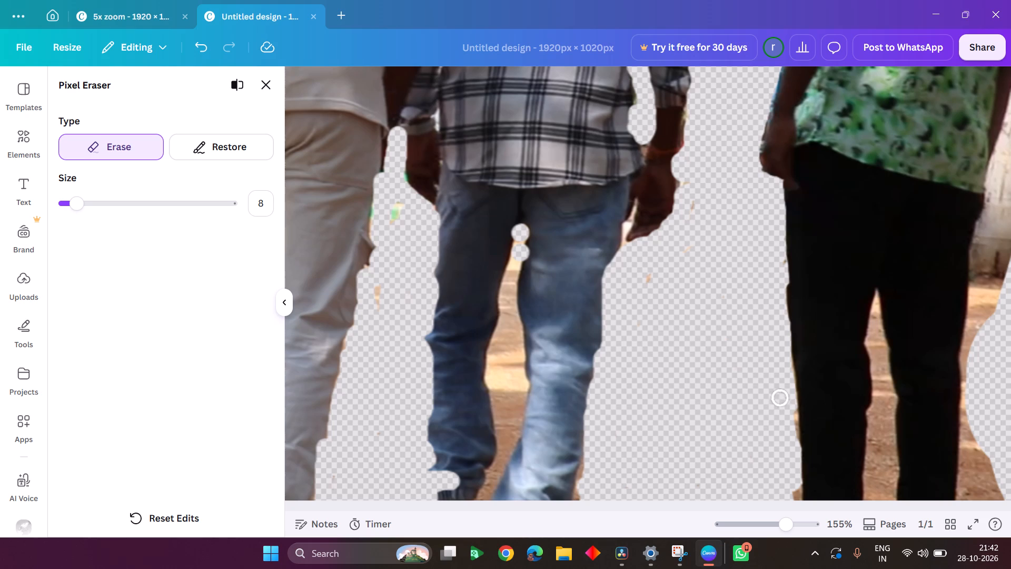
left_click_drag(785, 403, 797, 476)
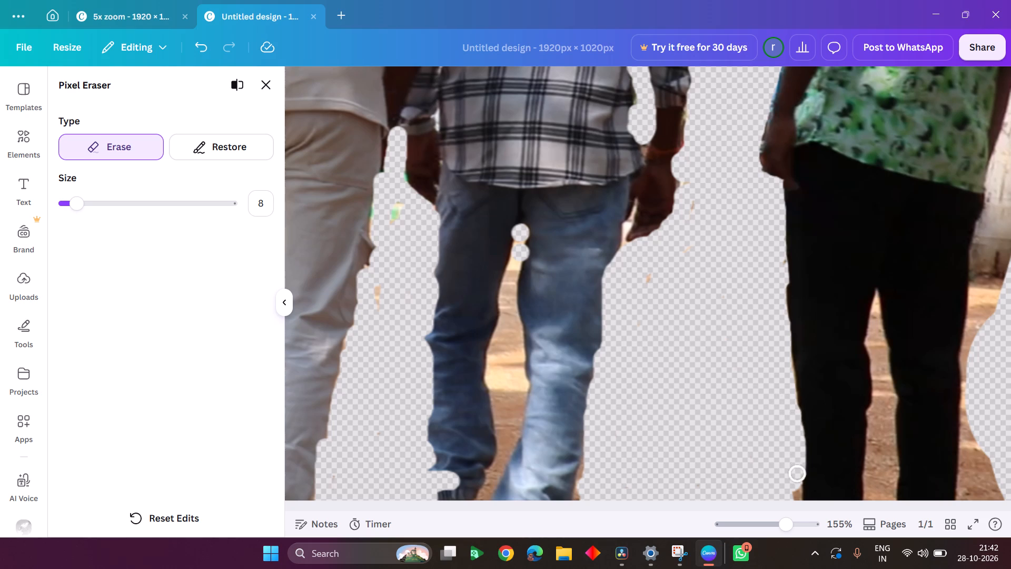
left_click_drag(797, 476, 673, 187)
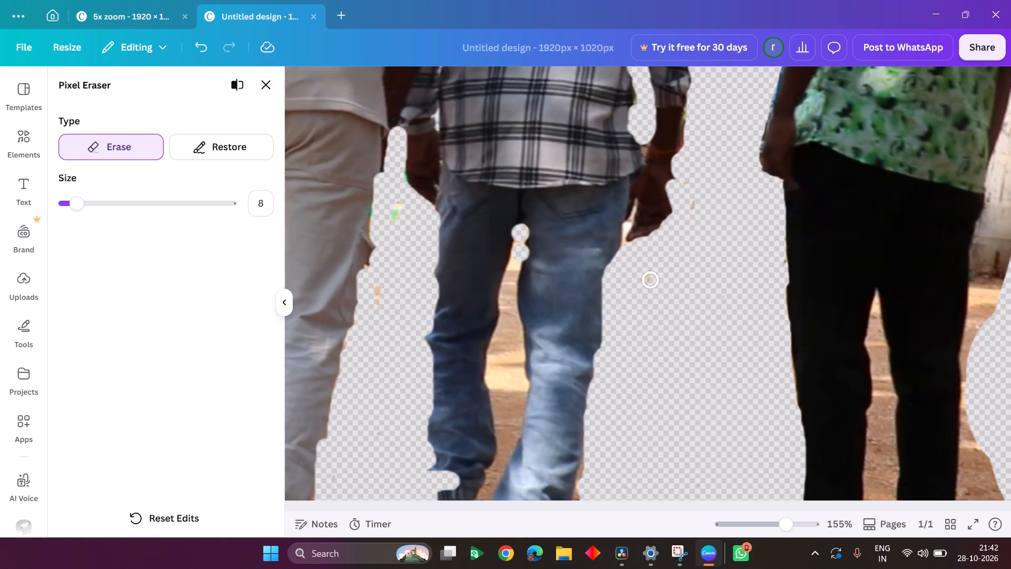
left_click_drag(650, 280, 692, 261)
Restore the erased edge of the plaid-shirted man's outer hand, from the wrist to the fingertips.
left_click(225, 148)
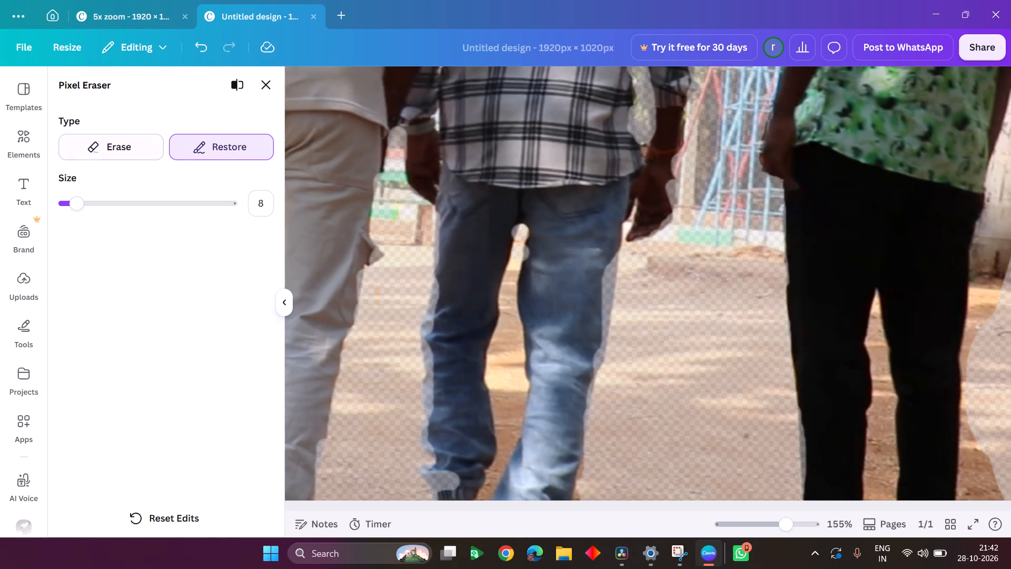
left_click_drag(663, 108, 663, 135)
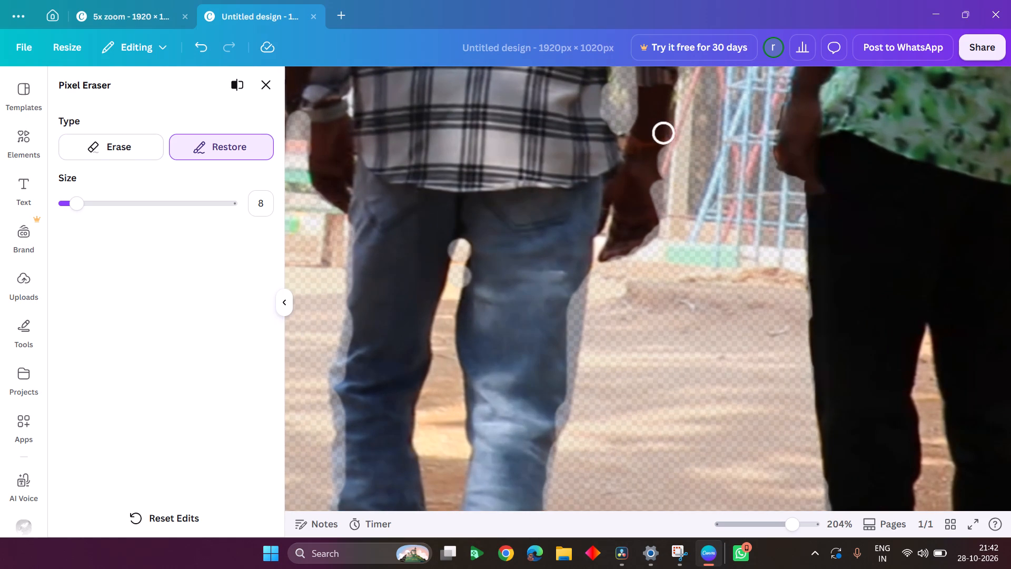
left_click_drag(663, 135, 647, 236)
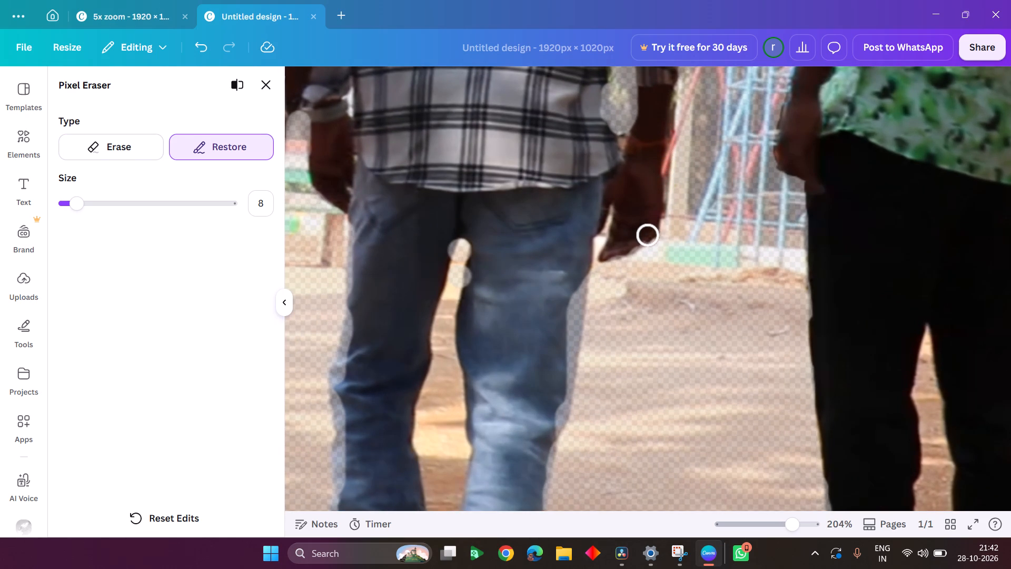
left_click_drag(647, 236, 630, 246)
Restore the erased plaid fabric where the shirt's side meets the outer sleeve.
scroll(630, 246, "up", 3)
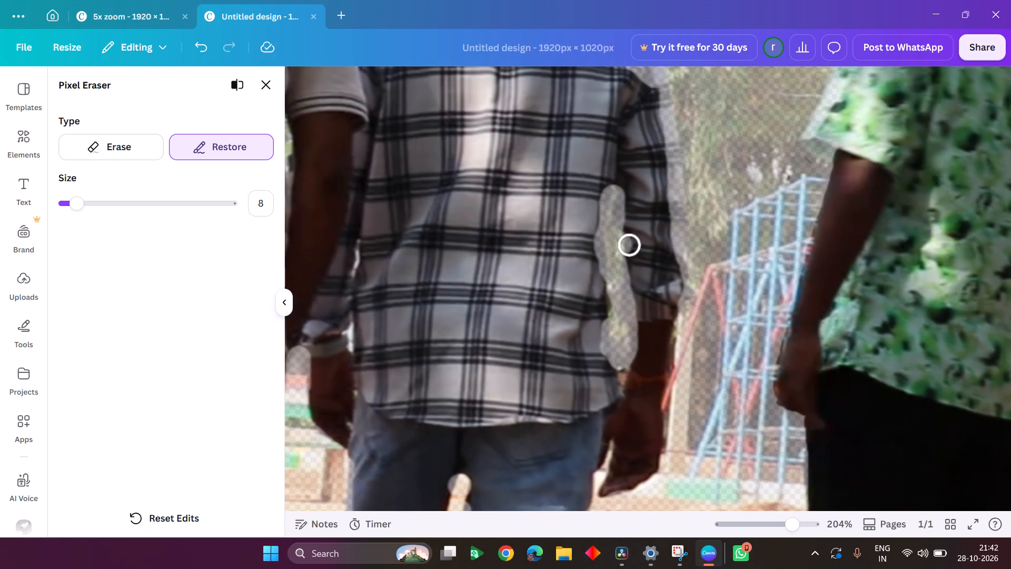
left_click_drag(623, 178, 628, 204)
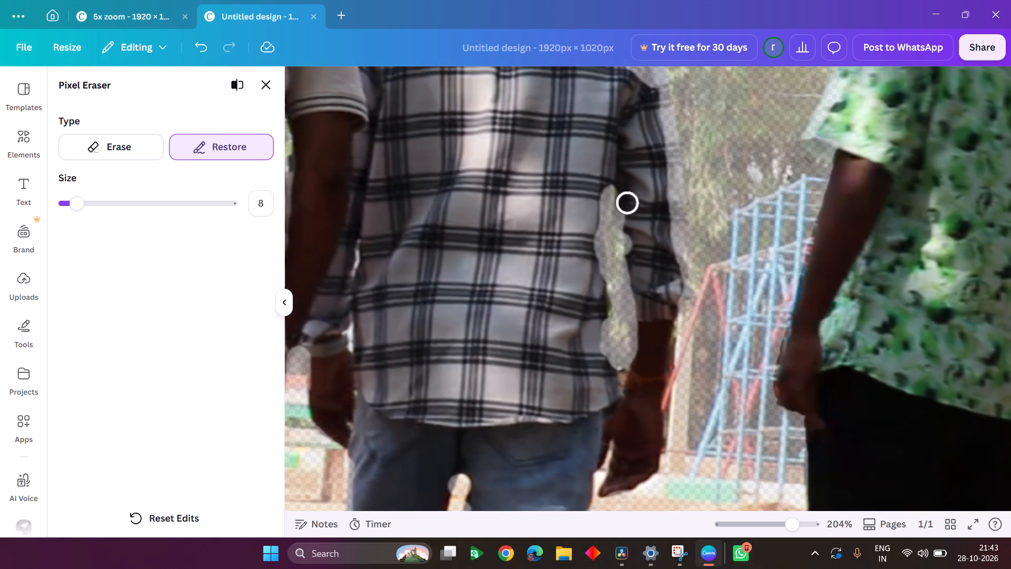
Restore the plaid shirt's erased side edge along the gap beside the outer sleeve, down towards the hem.
left_click_drag(628, 204, 597, 131)
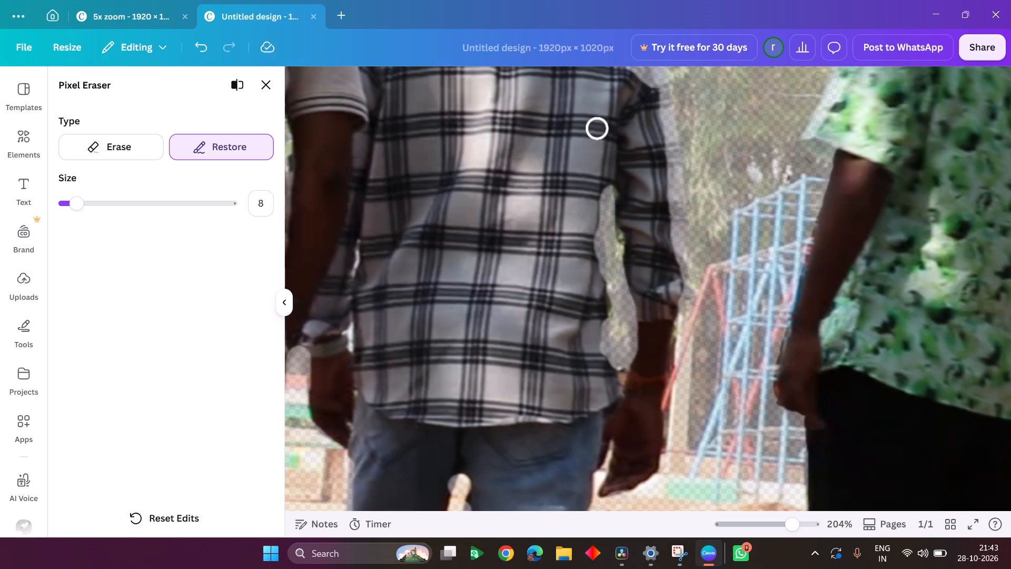
left_click_drag(597, 131, 600, 170)
left_click_drag(599, 182, 609, 284)
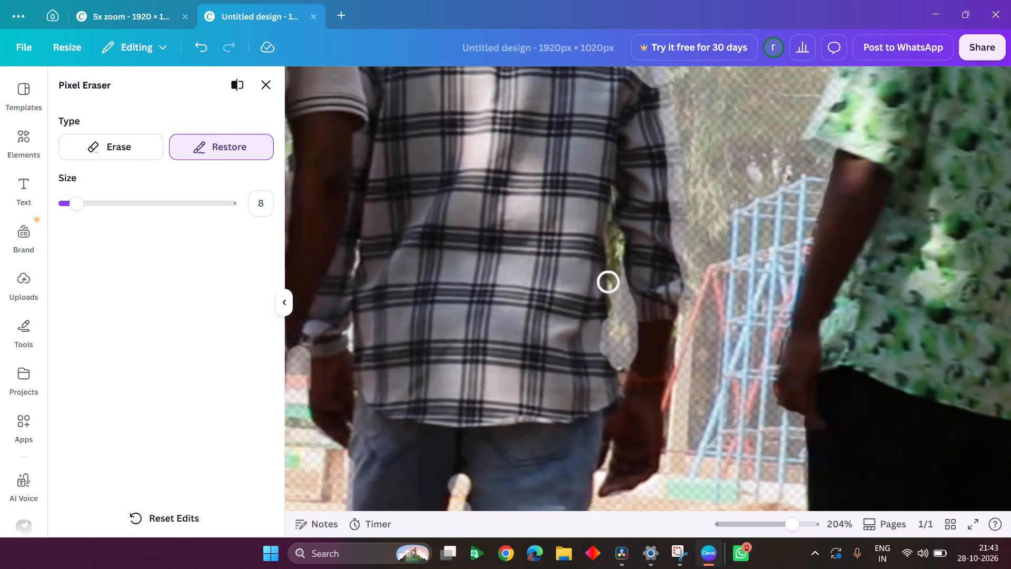
left_click_drag(609, 284, 539, 199)
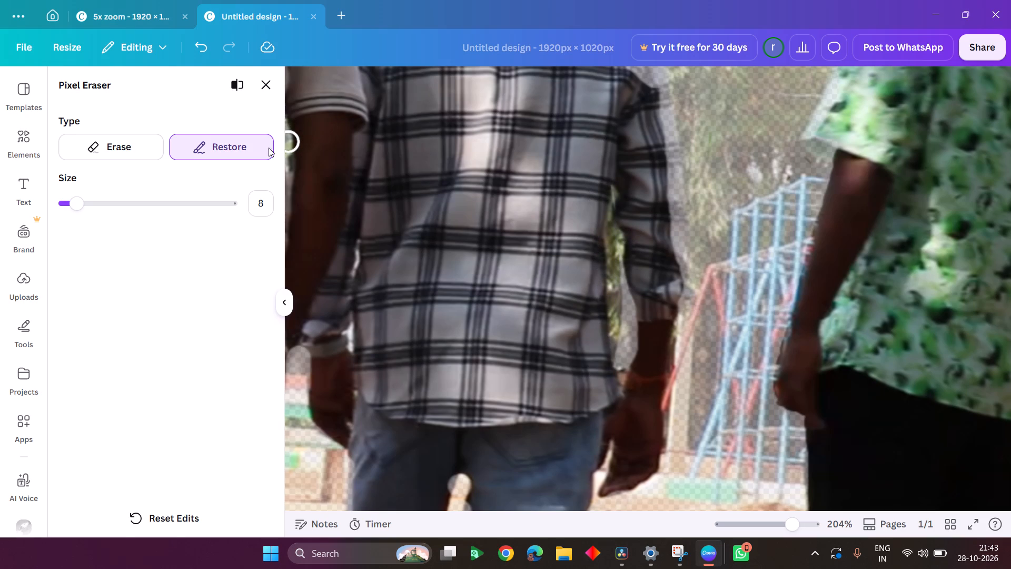
Erase the green background left in the gap between the plaid shirt's side and the outer sleeve, using eraser size 1.
left_click(130, 153)
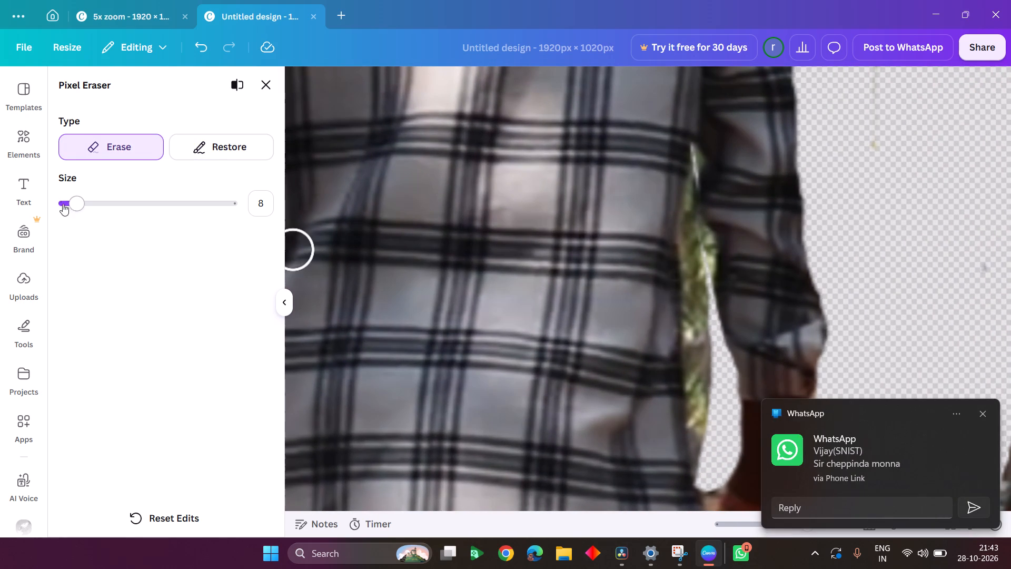
left_click_drag(68, 204, 51, 212)
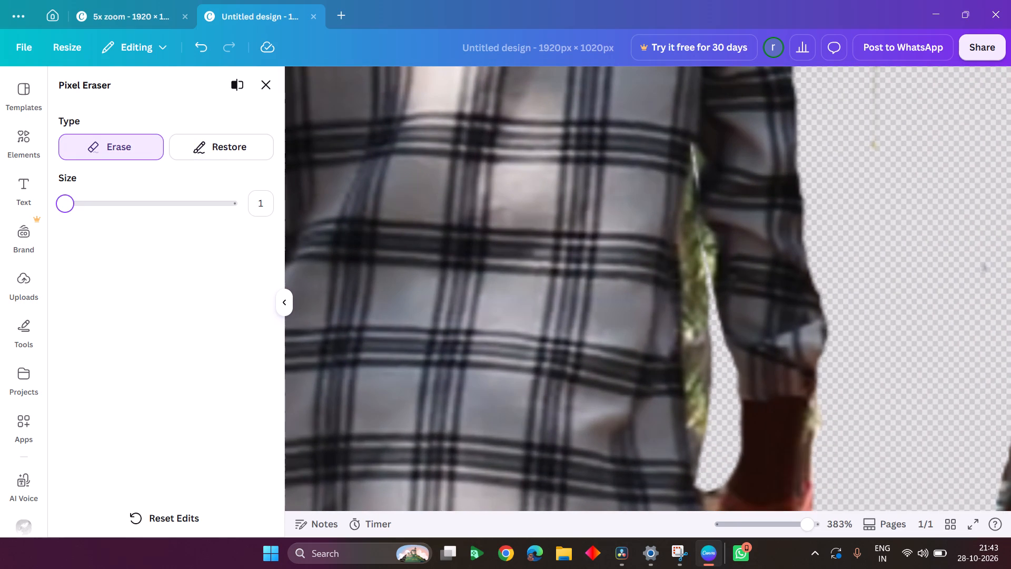
left_click_drag(686, 258, 695, 465)
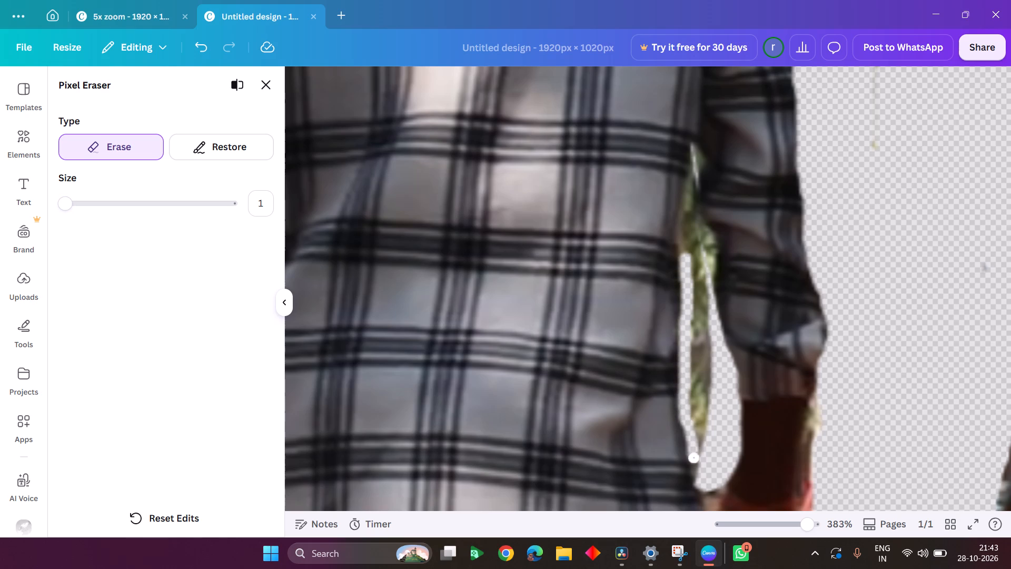
left_click_drag(695, 465, 687, 369)
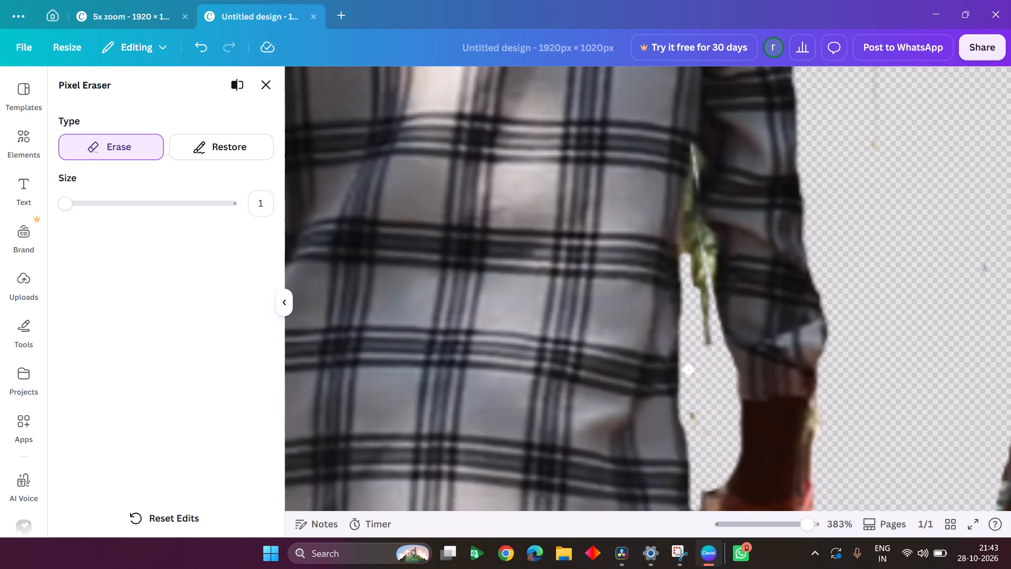
left_click_drag(687, 369, 695, 415)
scroll(695, 415, "up", 1)
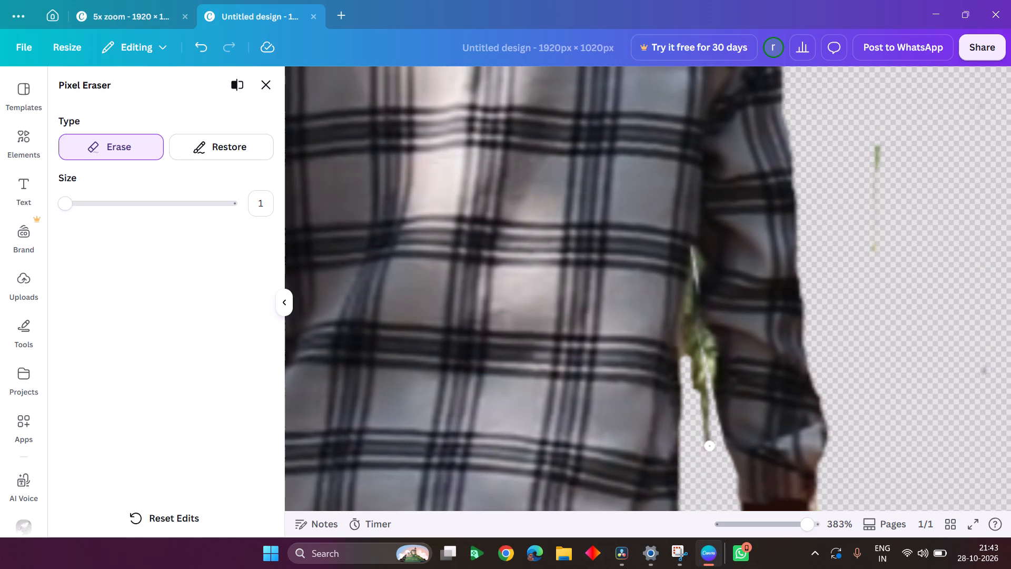
left_click_drag(712, 461, 706, 395)
Erase the green foliage left in the narrow gap between the plaid shirt's side and its outer sleeve.
left_click_drag(706, 395, 701, 322)
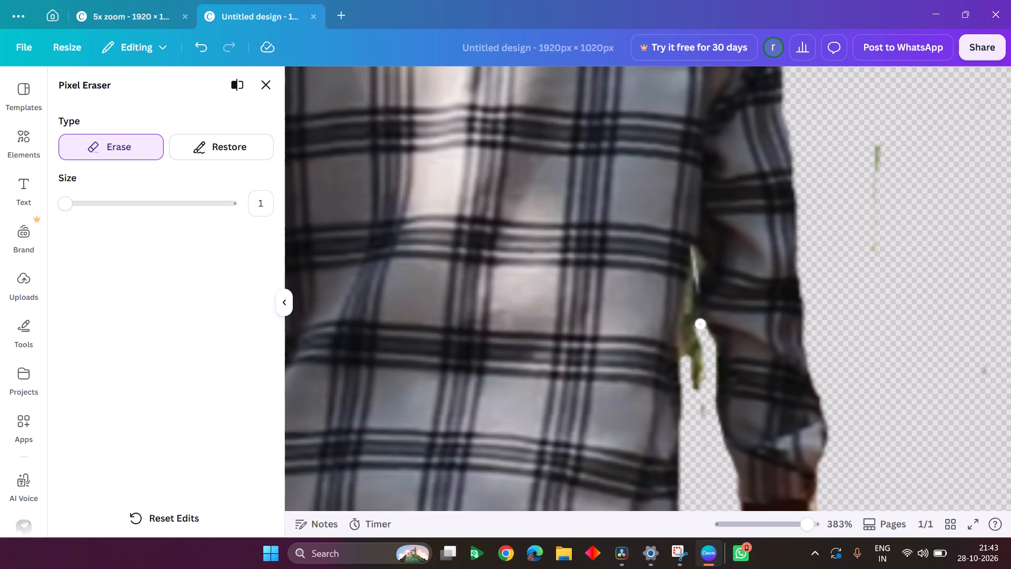
left_click_drag(701, 322, 706, 388)
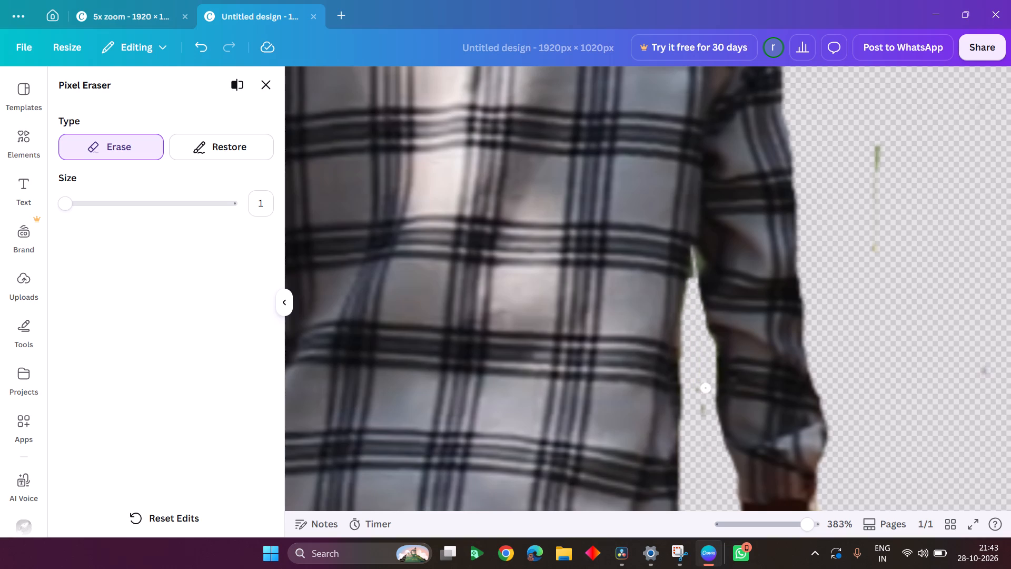
left_click_drag(706, 388, 698, 446)
scroll(698, 446, "down", 3)
scroll(698, 446, "up", 1)
scroll(698, 446, "down", 1)
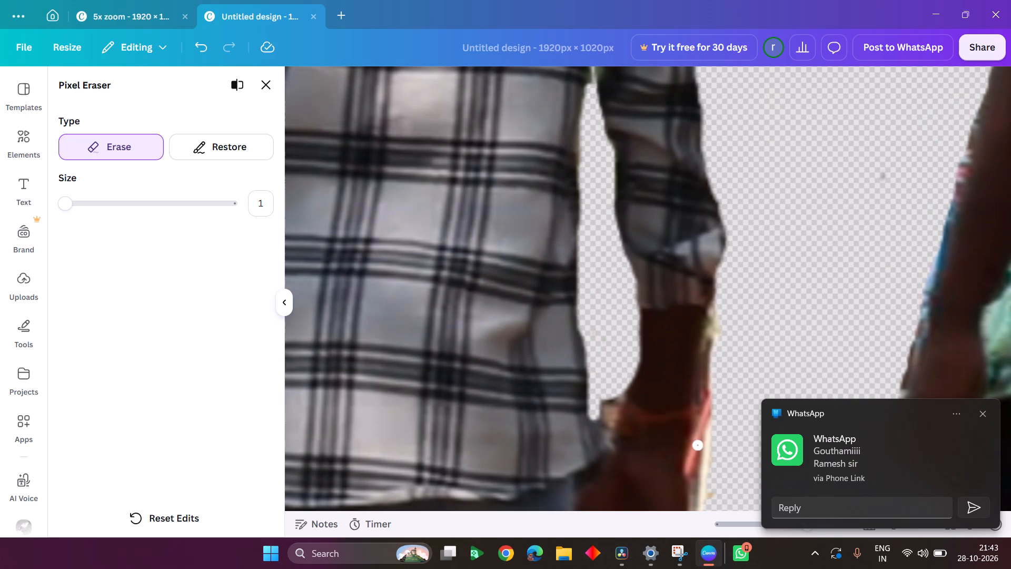
Erase the light background fringe along the outer edge of the plaid-shirted man's forearm, wrist and hand with the size 1 brush.
left_click_drag(712, 435, 708, 485)
scroll(708, 485, "down", 1)
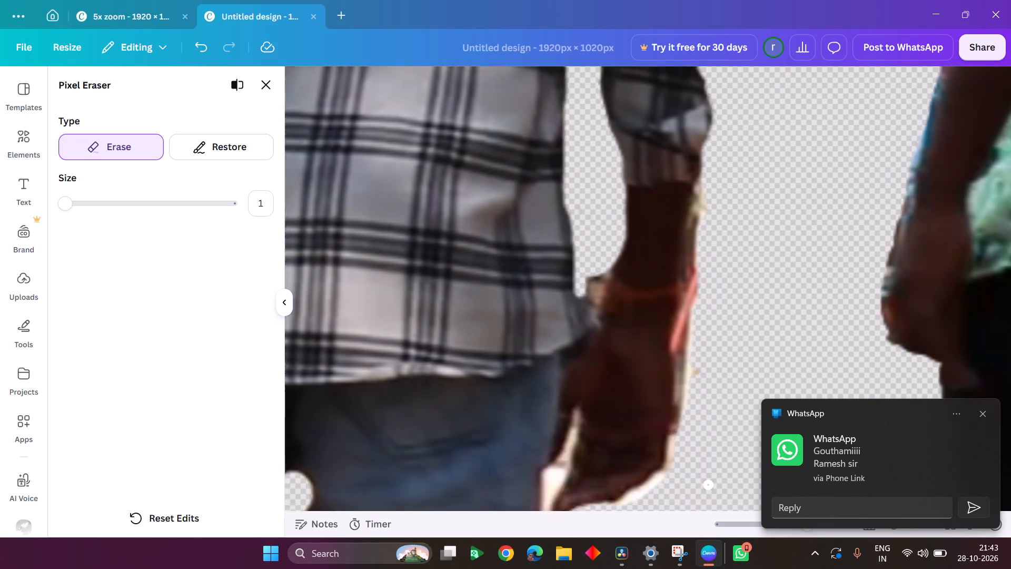
scroll(708, 485, "down", 1)
left_click_drag(683, 240, 673, 283)
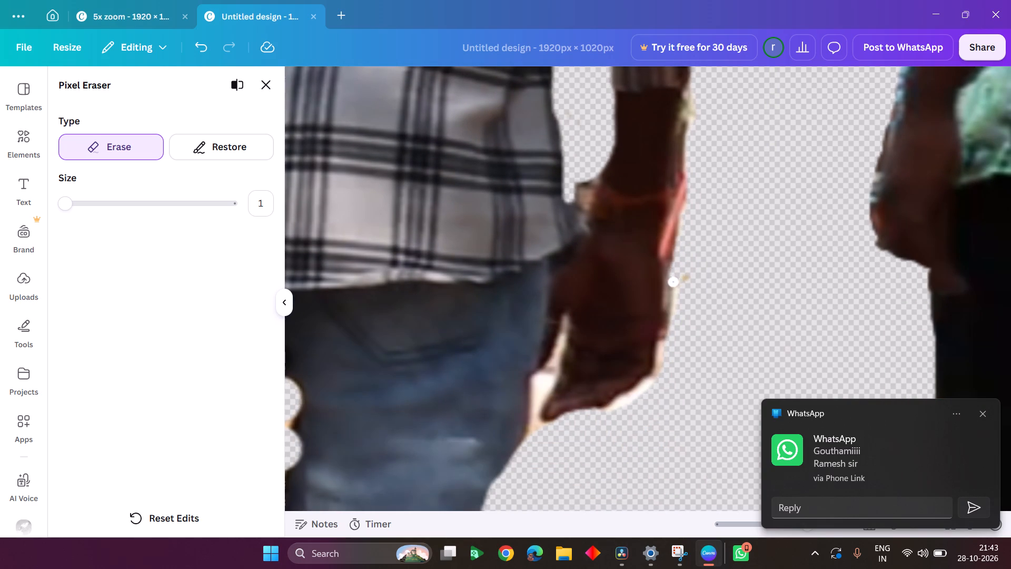
left_click_drag(673, 283, 671, 273)
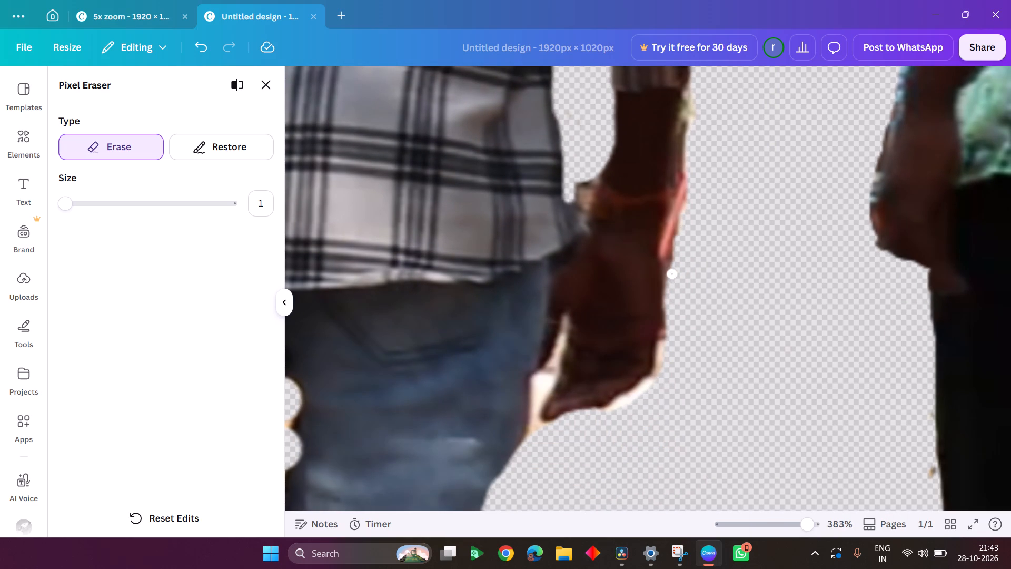
left_click_drag(671, 273, 666, 326)
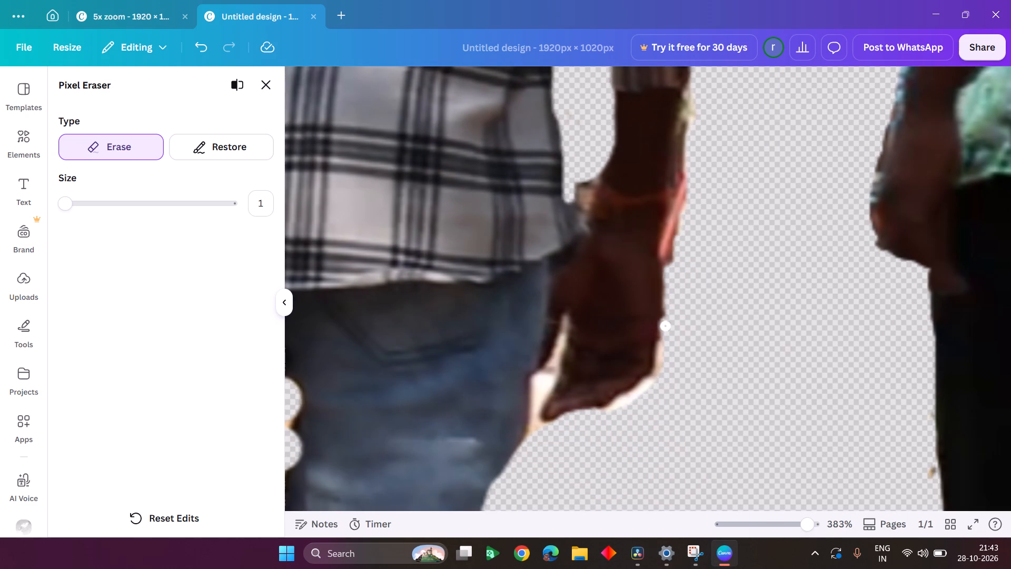
left_click_drag(666, 326, 650, 390)
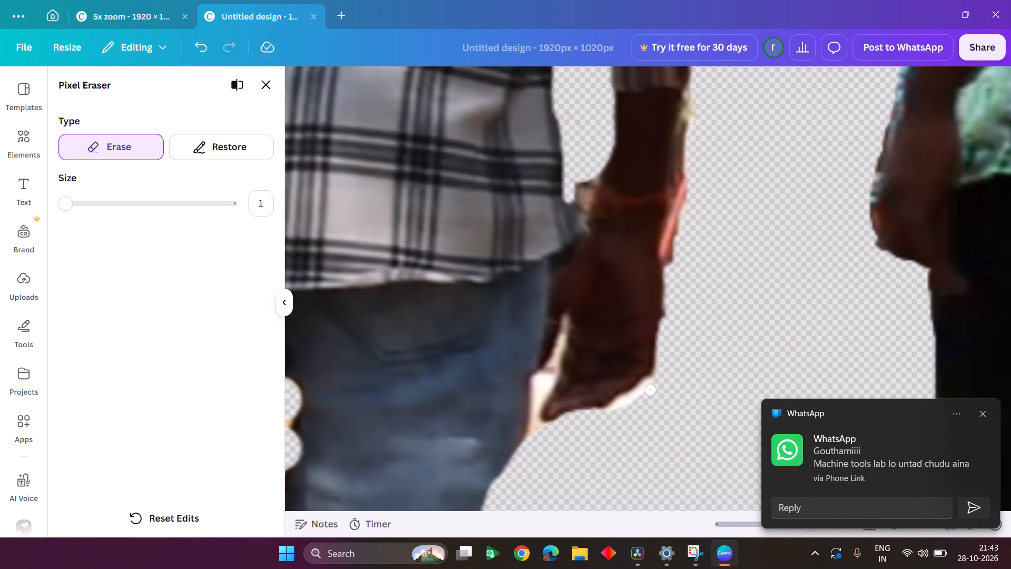
Erase the pale background beneath the plaid-shirted man's fingers and in the gap between his hand and the blue jeans.
left_click_drag(650, 390, 526, 445)
left_click_drag(526, 445, 537, 384)
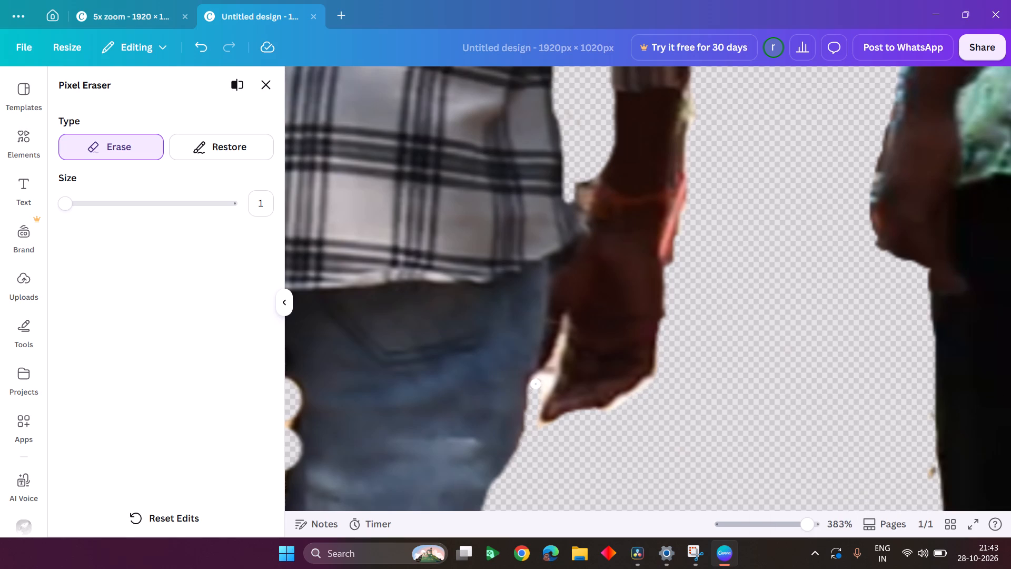
left_click_drag(537, 384, 561, 334)
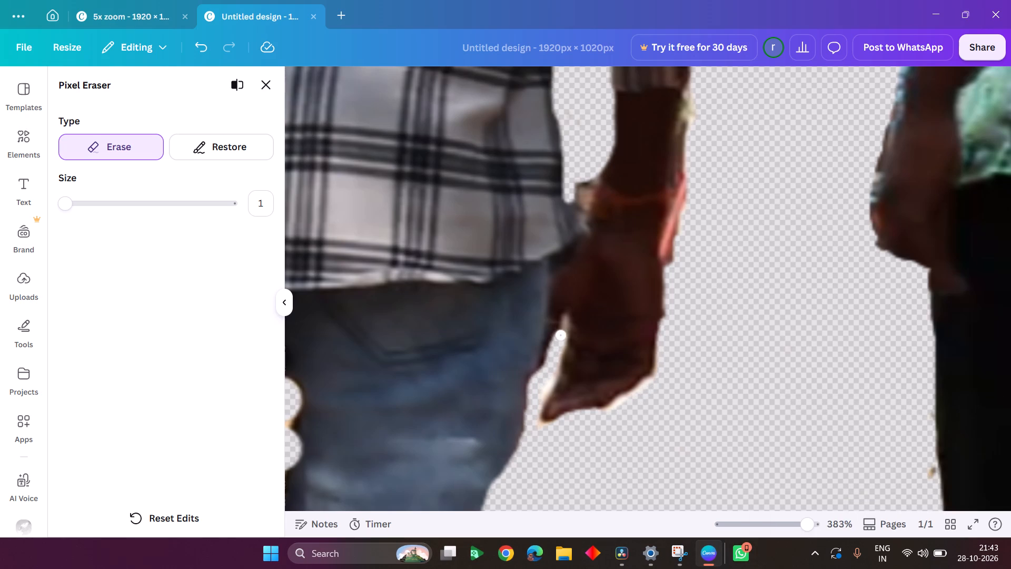
left_click_drag(561, 334, 544, 388)
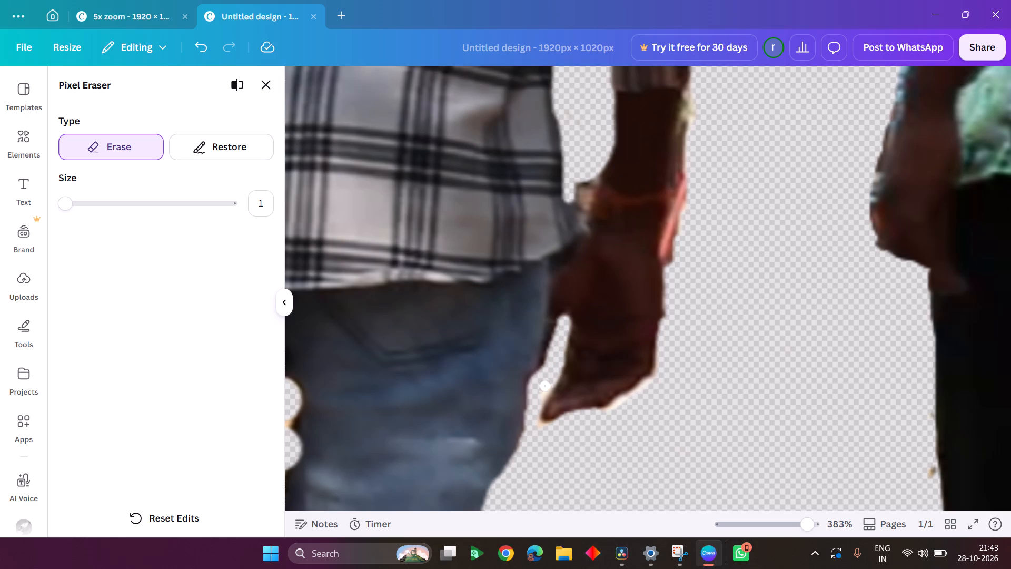
left_click_drag(544, 388, 643, 434)
Restore the erased edge of the plaid shirt's side just above its hem, beside the man's wrist, with the size 1 brush.
scroll(643, 434, "up", 4)
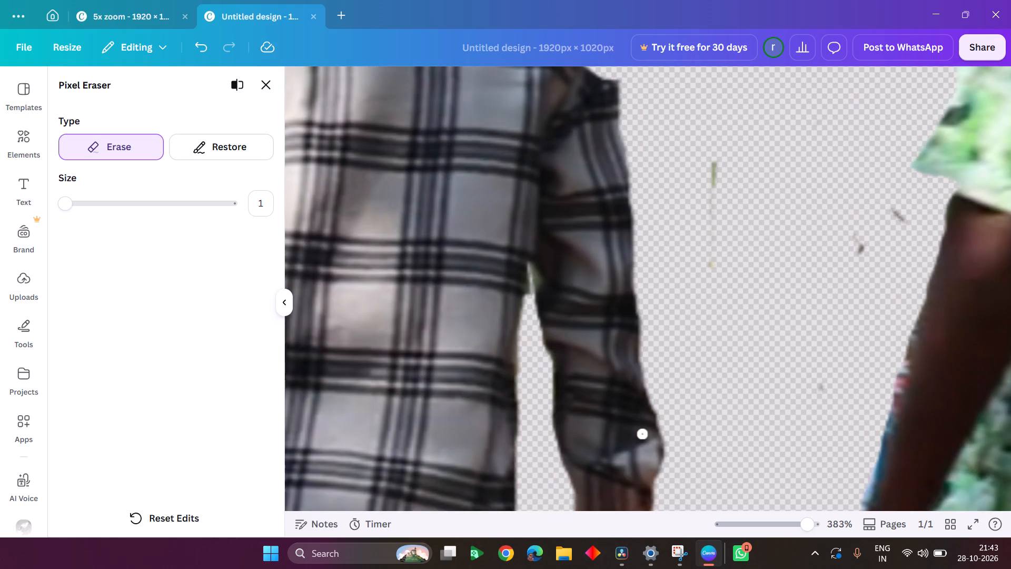
scroll(635, 415, "down", 3)
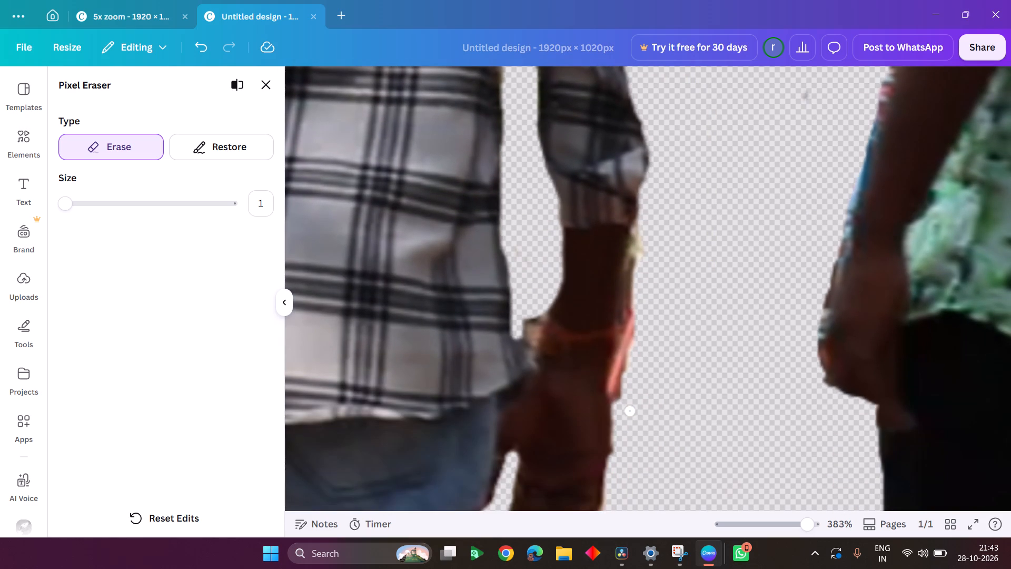
left_click(203, 152)
left_click_drag(520, 317, 518, 333)
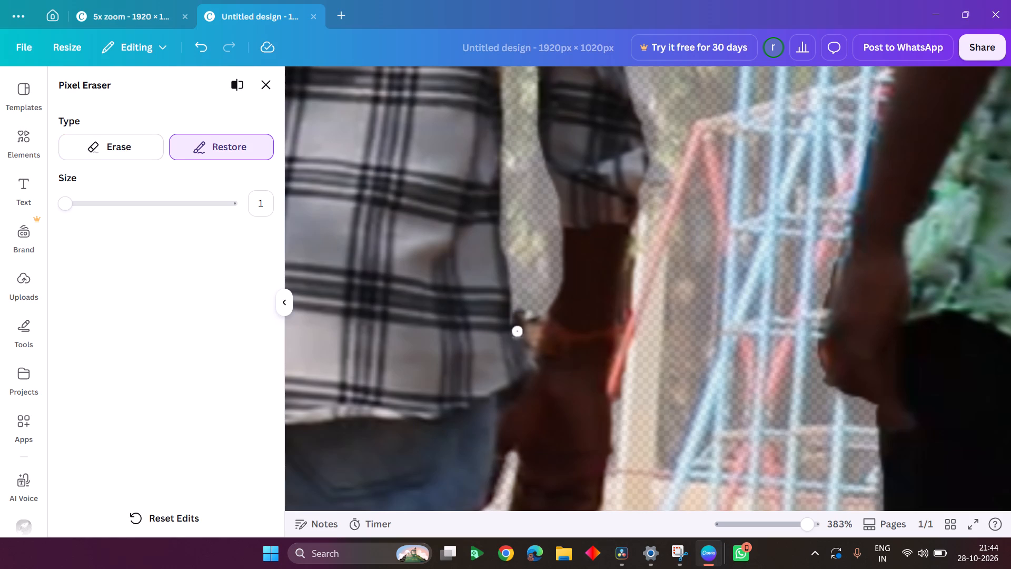
left_click_drag(518, 333, 519, 356)
Erase the background remnants in the gap between the plaid shirt's lower side and the man's wrist.
left_click(113, 152)
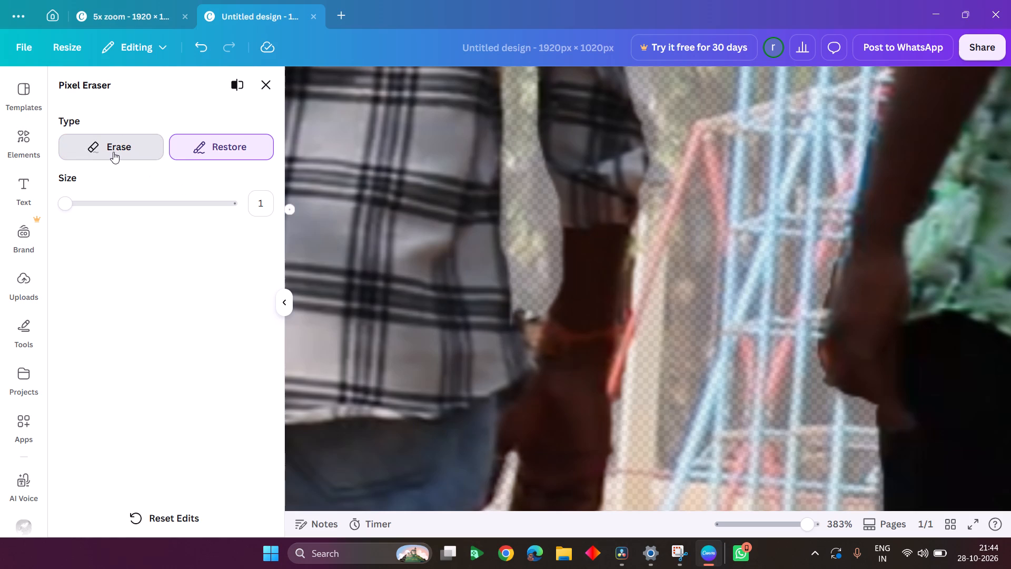
left_click_drag(524, 259, 522, 297)
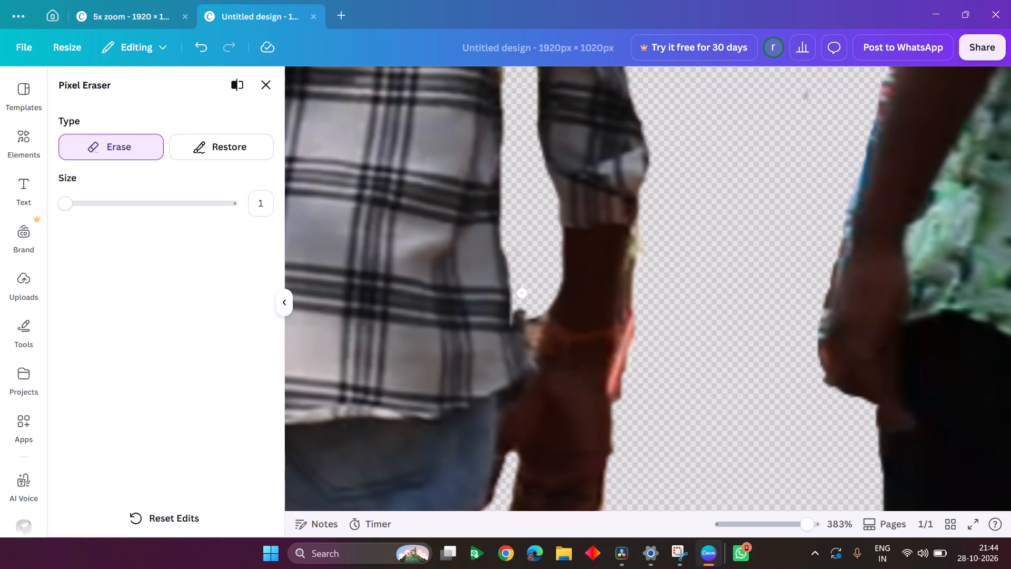
left_click_drag(522, 297, 526, 326)
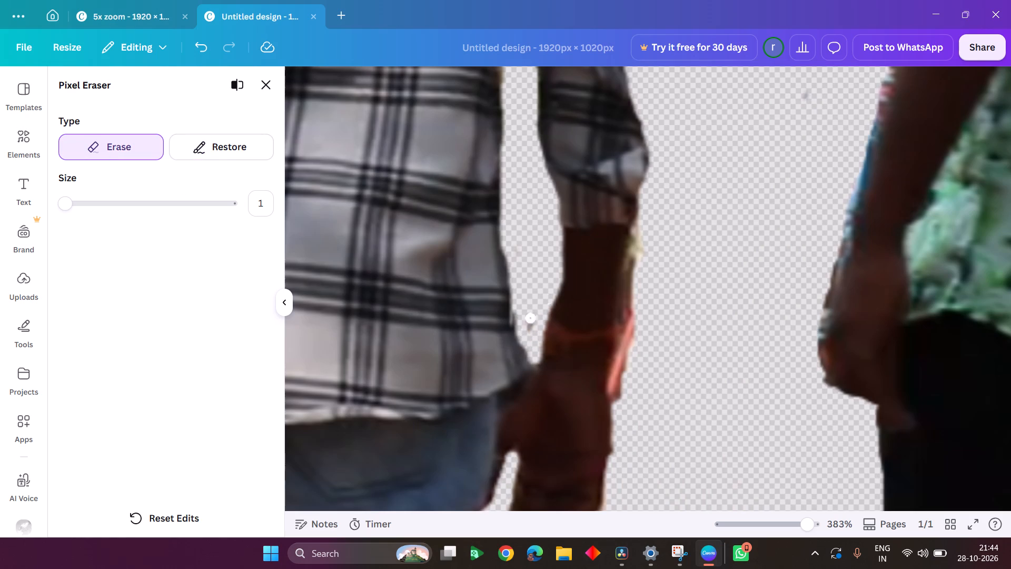
left_click_drag(526, 326, 512, 257)
Restore the erased inner edge of the plaid-shirted man's sleeve, rolled cuff and forearm down to the wrist.
scroll(512, 257, "up", 1)
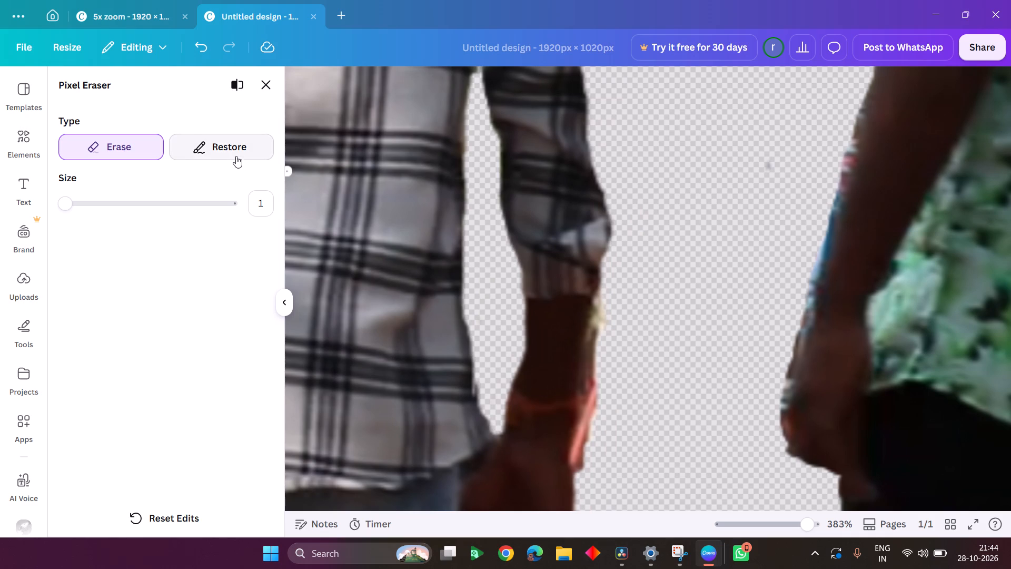
left_click(236, 155)
left_click_drag(518, 221, 504, 287)
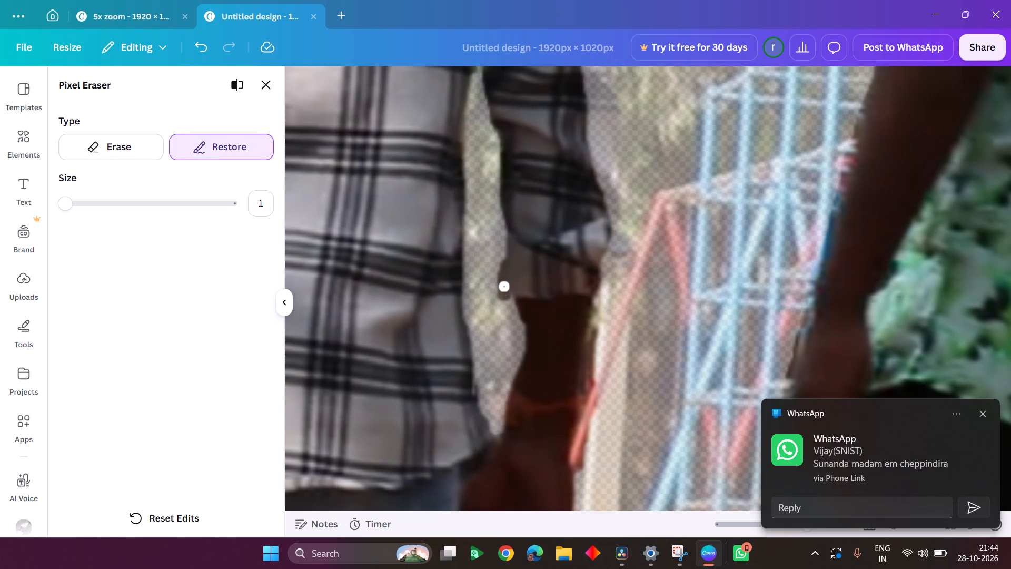
left_click_drag(504, 287, 506, 125)
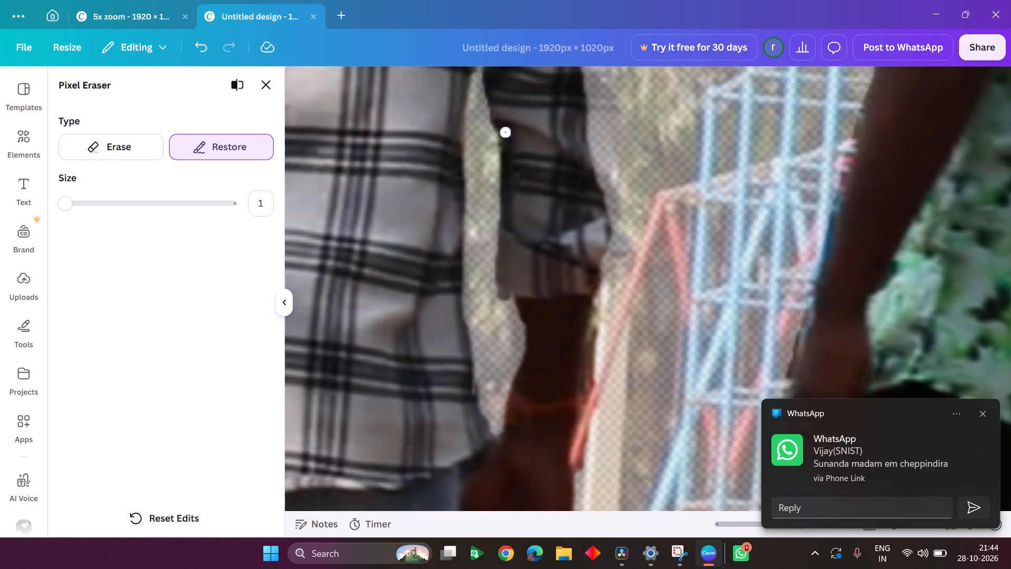
left_click_drag(506, 125, 533, 317)
left_click_drag(511, 293, 518, 298)
left_click_drag(518, 298, 518, 301)
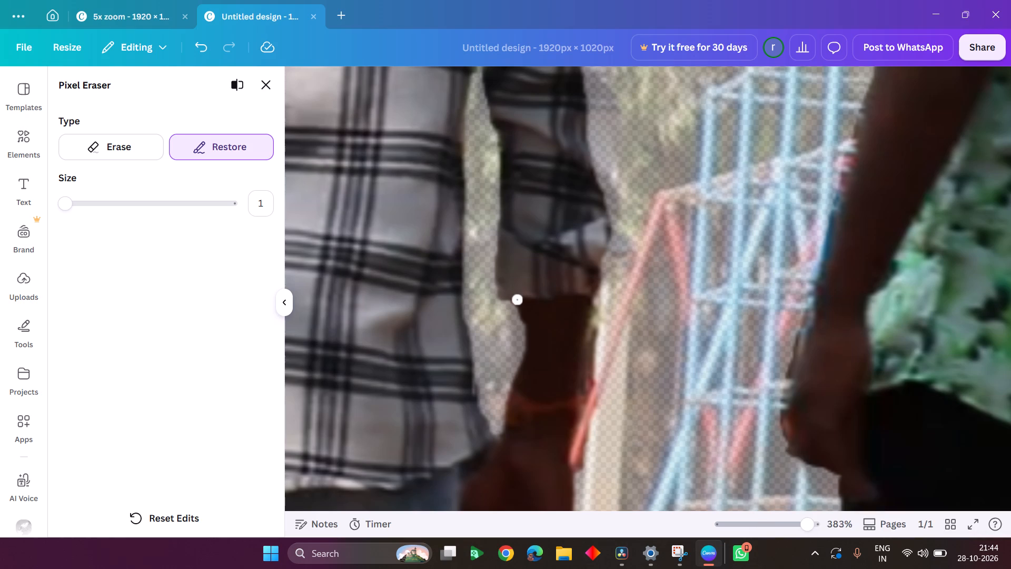
left_click_drag(518, 301, 515, 415)
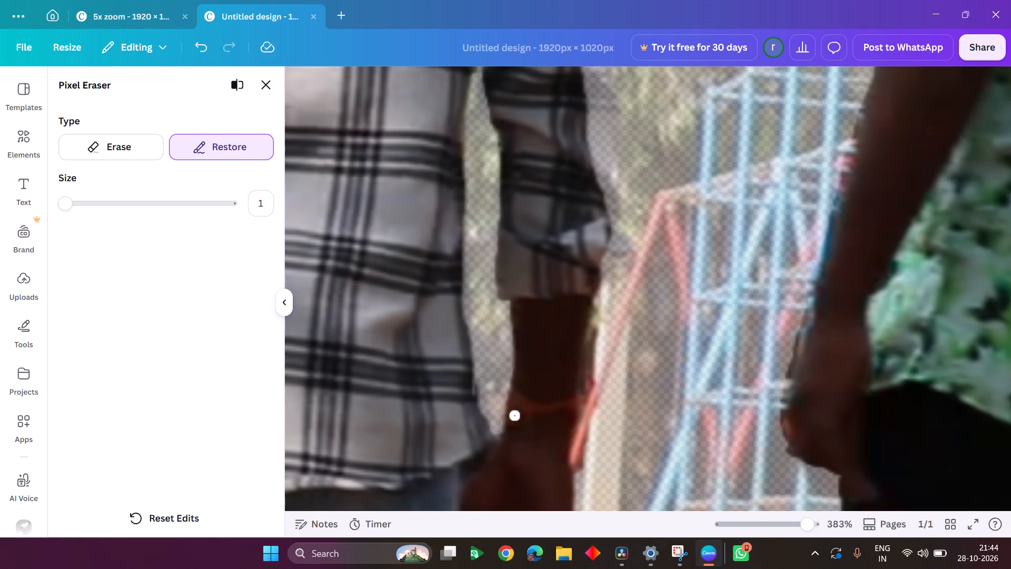
left_click_drag(515, 415, 521, 415)
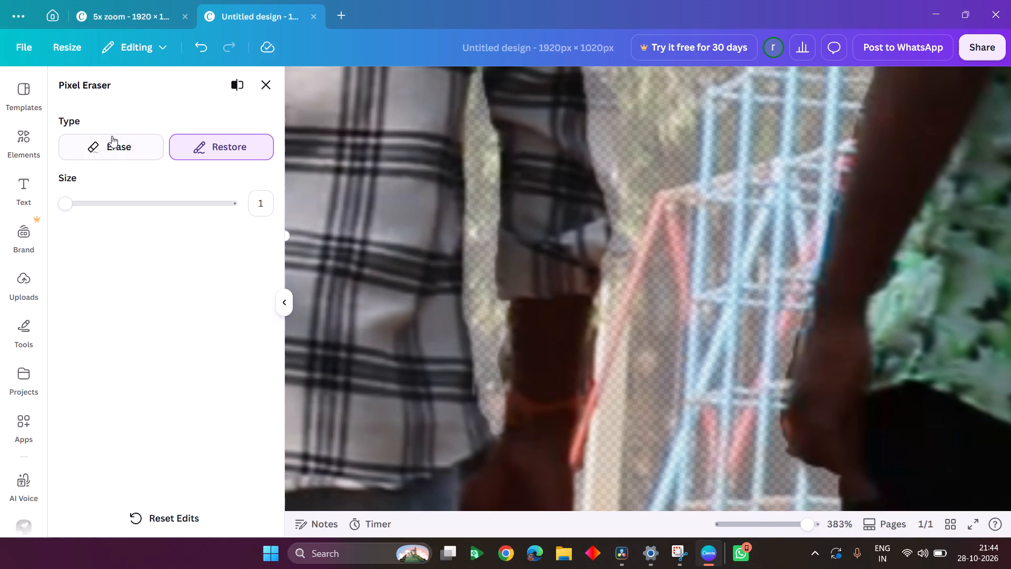
Erase the background fringe along the inner edge of the plaid-shirted man's forearm below the cuff.
left_click(115, 151)
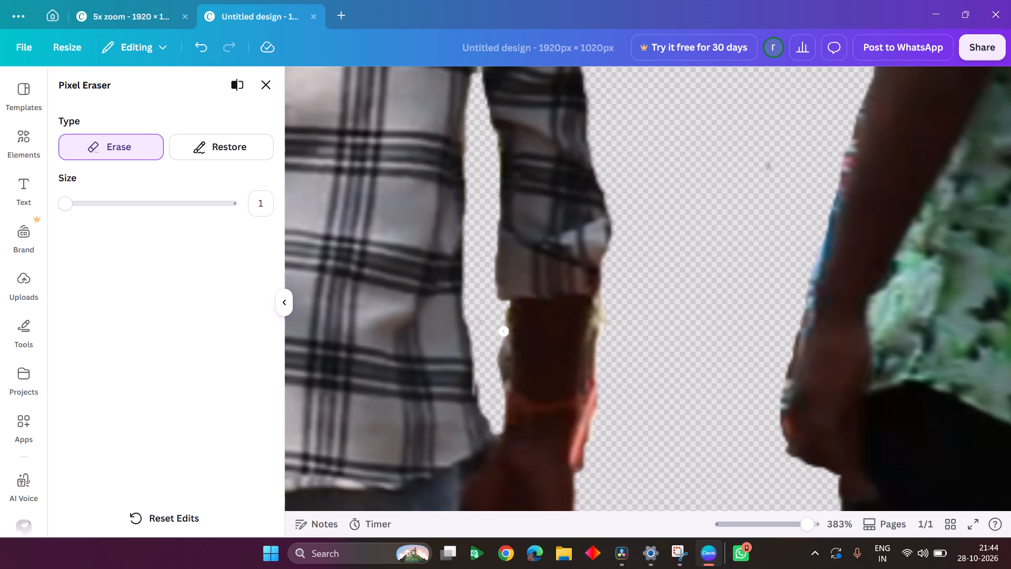
left_click_drag(504, 331, 501, 396)
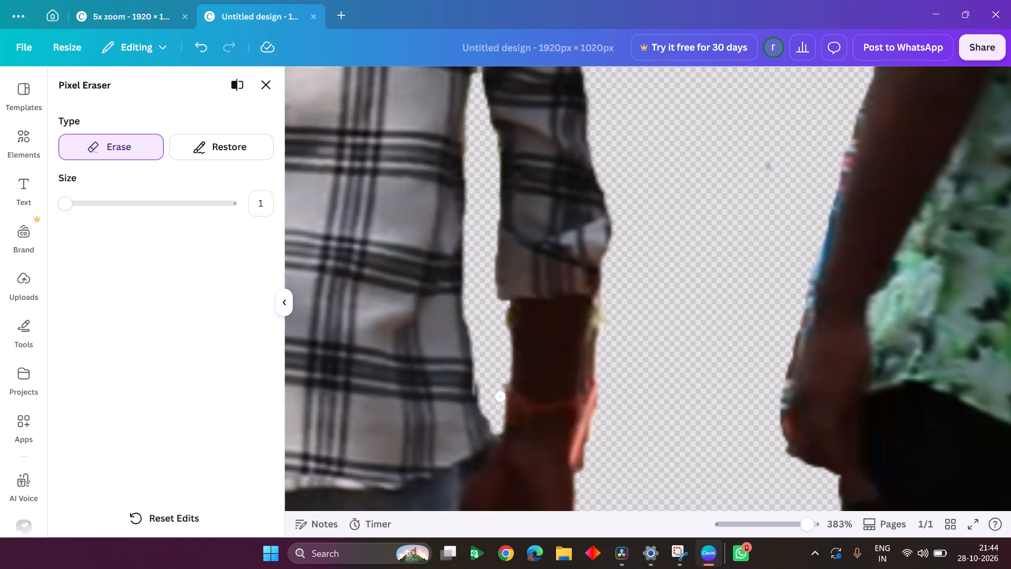
left_click_drag(501, 396, 501, 384)
Restore the outer edge of the plaid-shirted man's cuff and forearm, and erase the pale background fringe beside it.
scroll(501, 384, "left", 1)
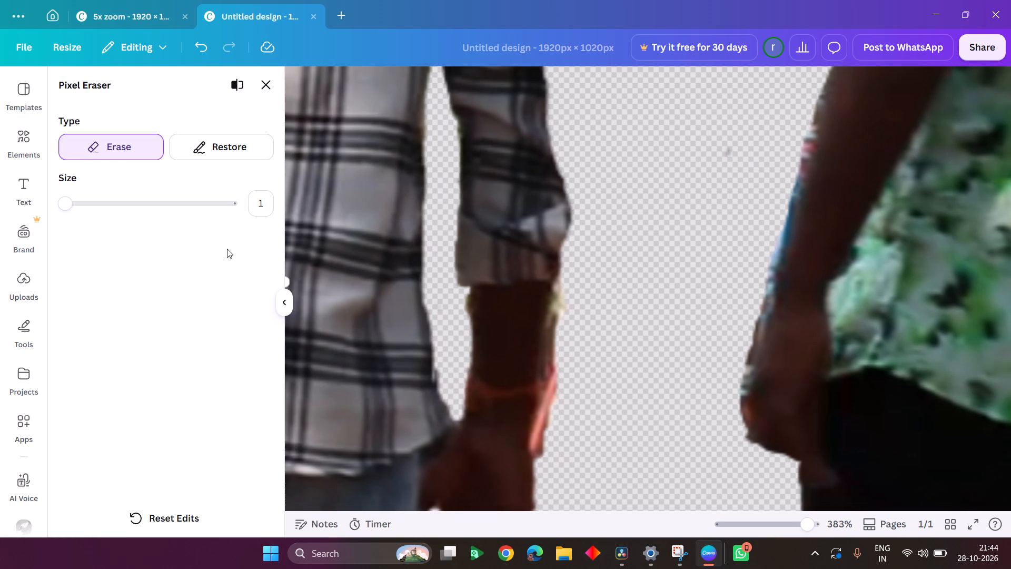
left_click(221, 147)
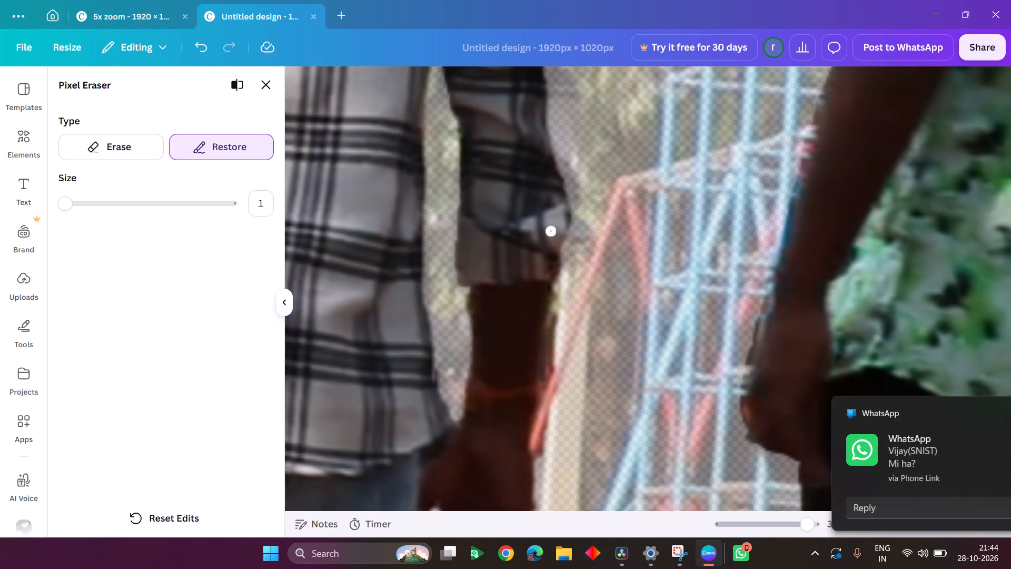
left_click_drag(569, 270, 557, 336)
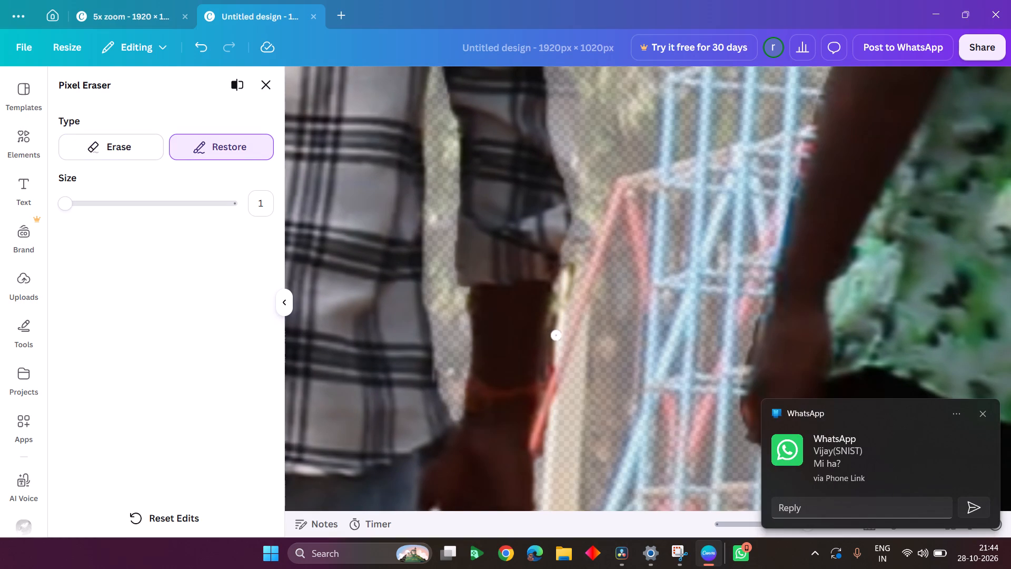
left_click(126, 159)
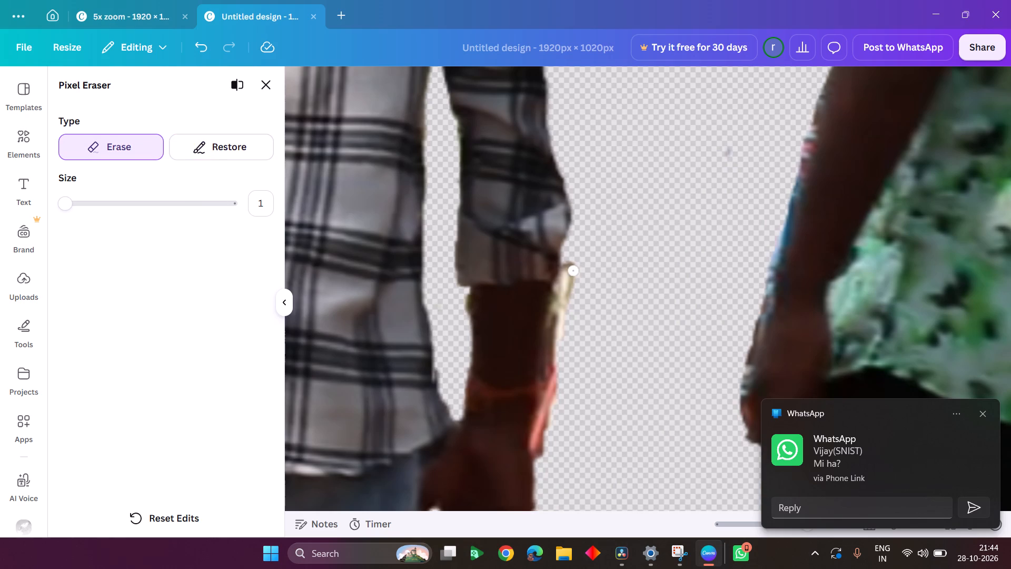
left_click_drag(574, 267, 560, 301)
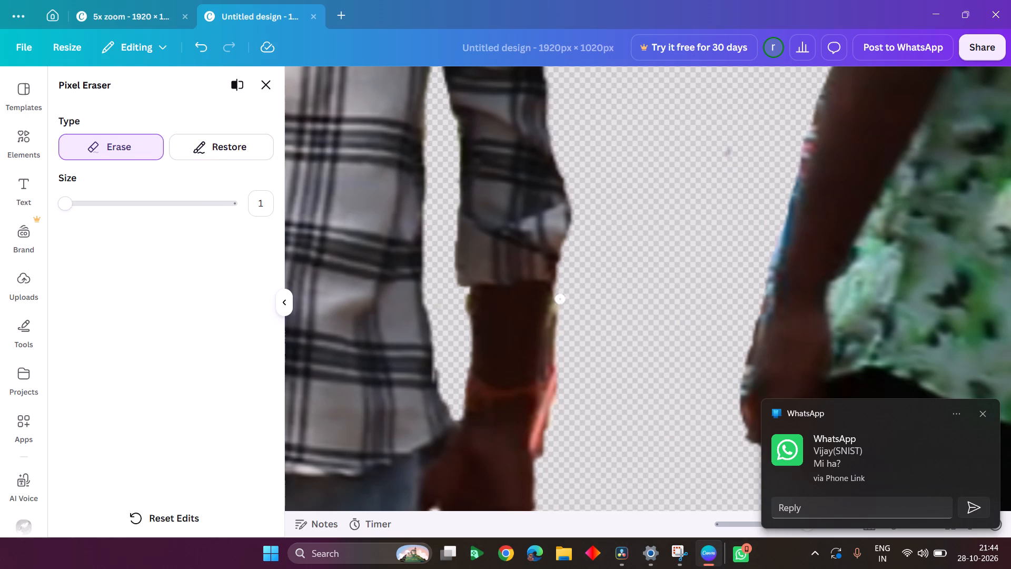
left_click_drag(560, 301, 555, 348)
Erase the stray specks between the plaid-shirted and green-shirted men and beside the black trousers.
scroll(606, 306, "left", 2)
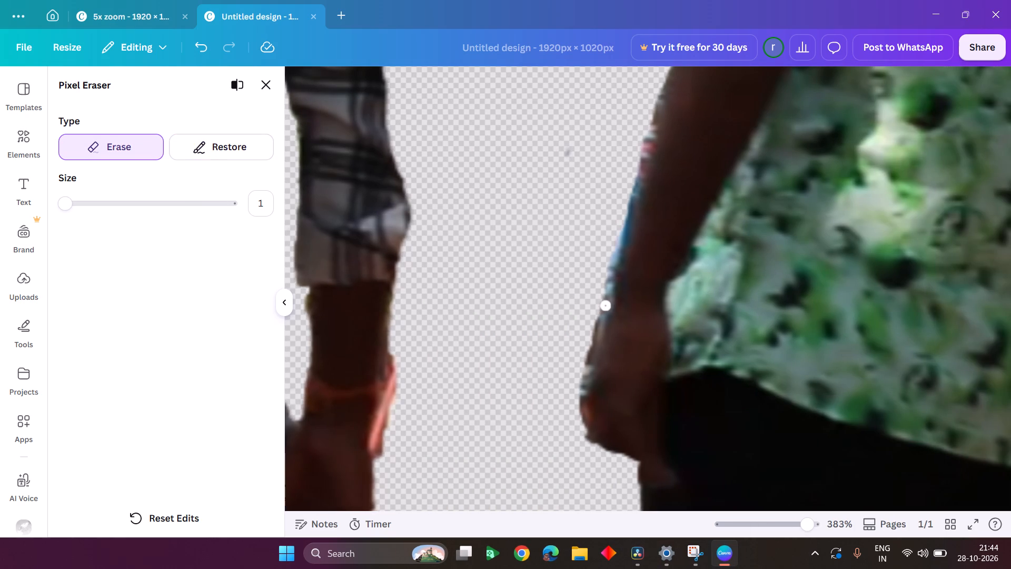
left_click_drag(568, 154, 557, 199)
scroll(557, 199, "down", 1)
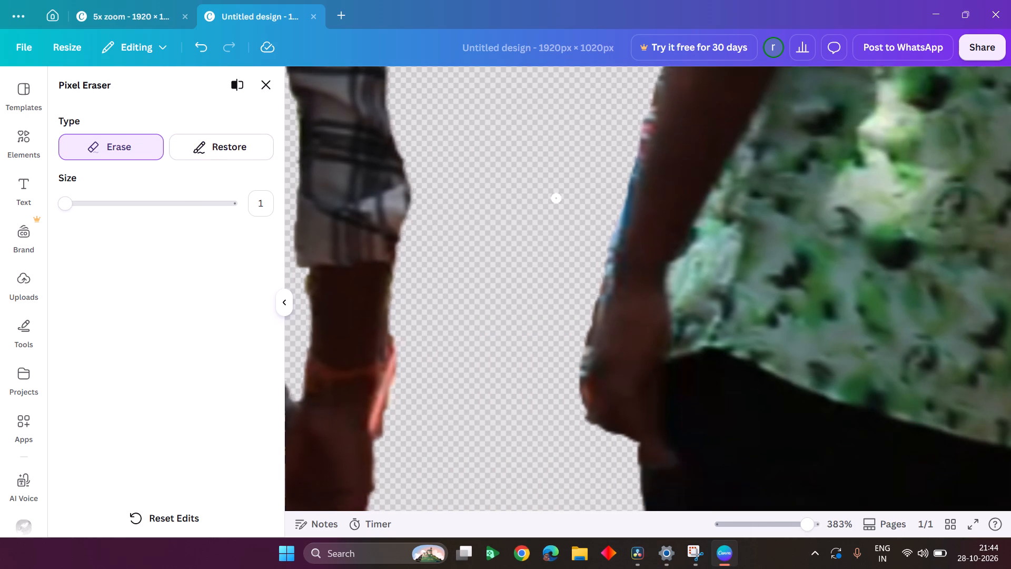
scroll(557, 199, "down", 1)
scroll(536, 388, "down", 1)
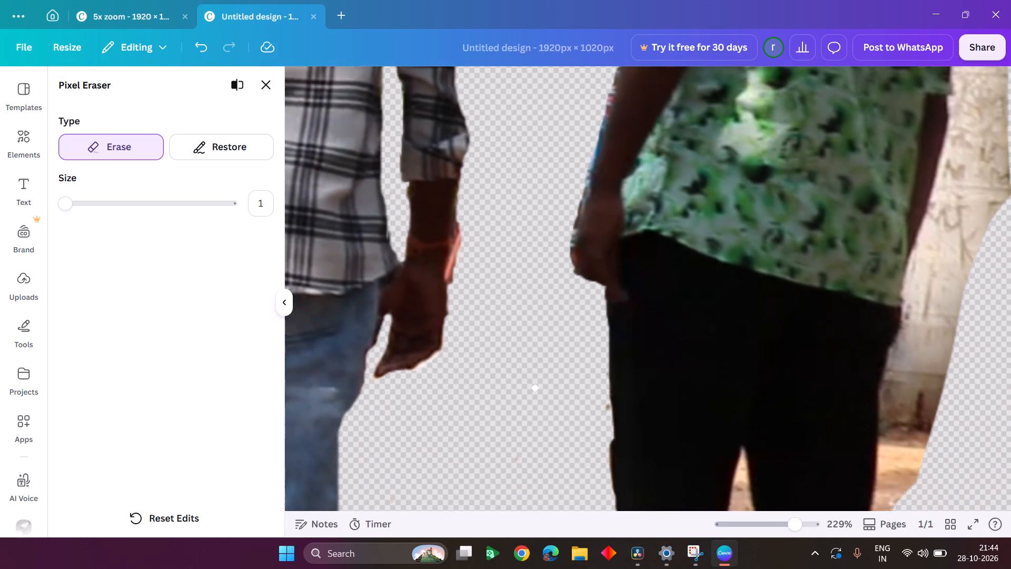
scroll(536, 388, "down", 1)
left_click(604, 380)
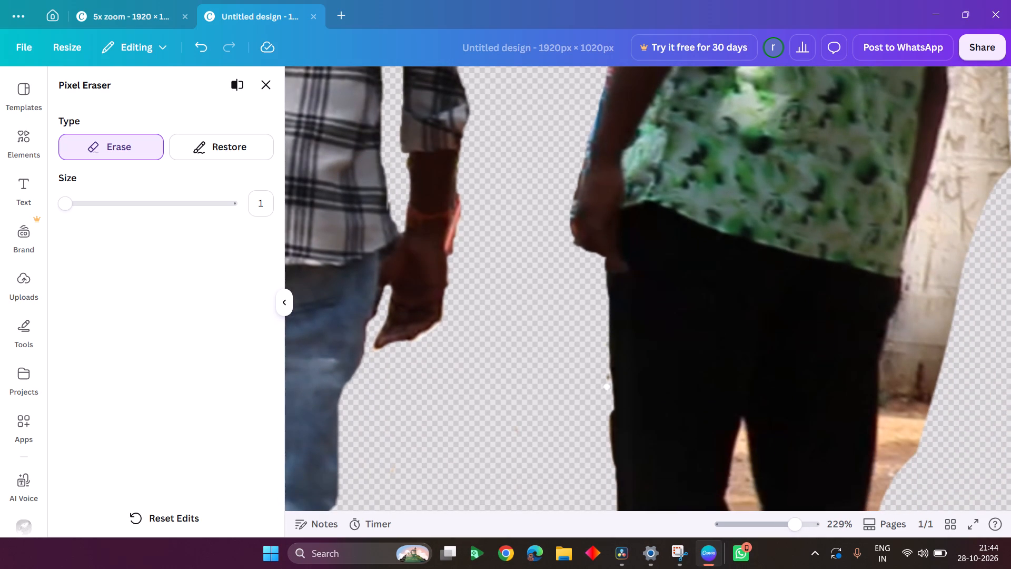
Erase the leftover green and orange patches between the grey trousers and the blue jeans with a size 27 brush.
scroll(537, 381, "down", 1)
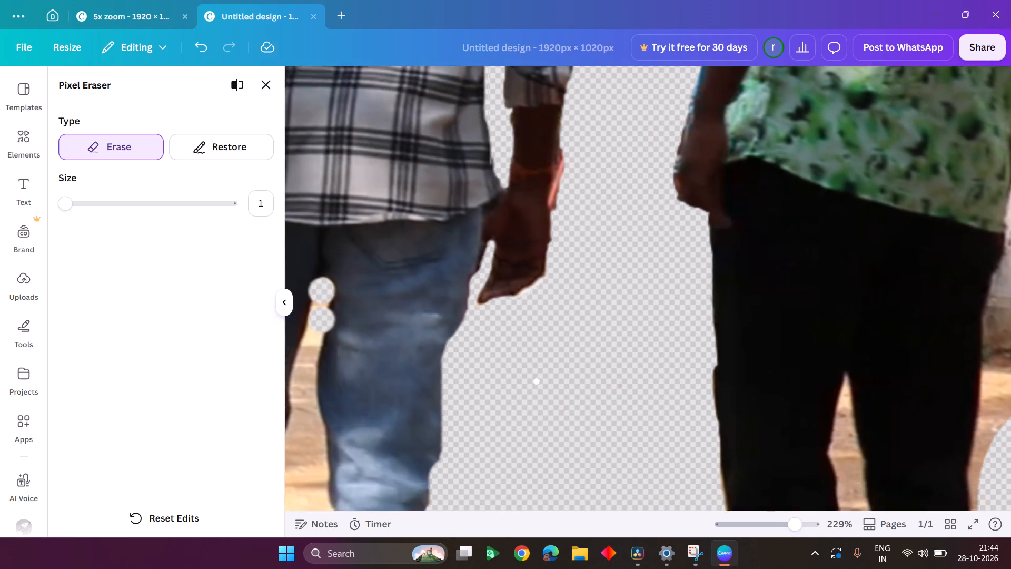
scroll(537, 381, "down", 1)
scroll(537, 381, "up", 1)
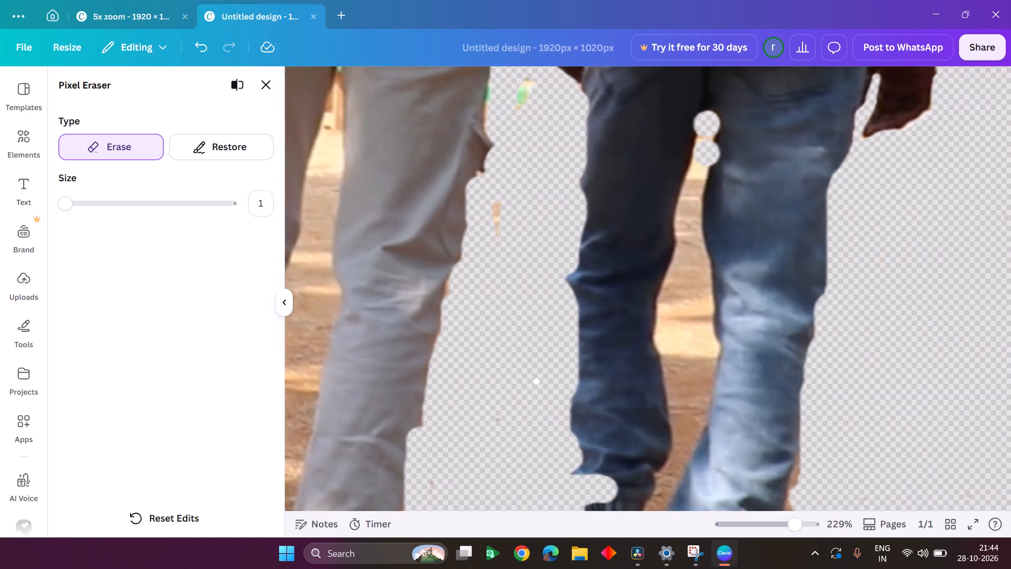
scroll(537, 381, "up", 1)
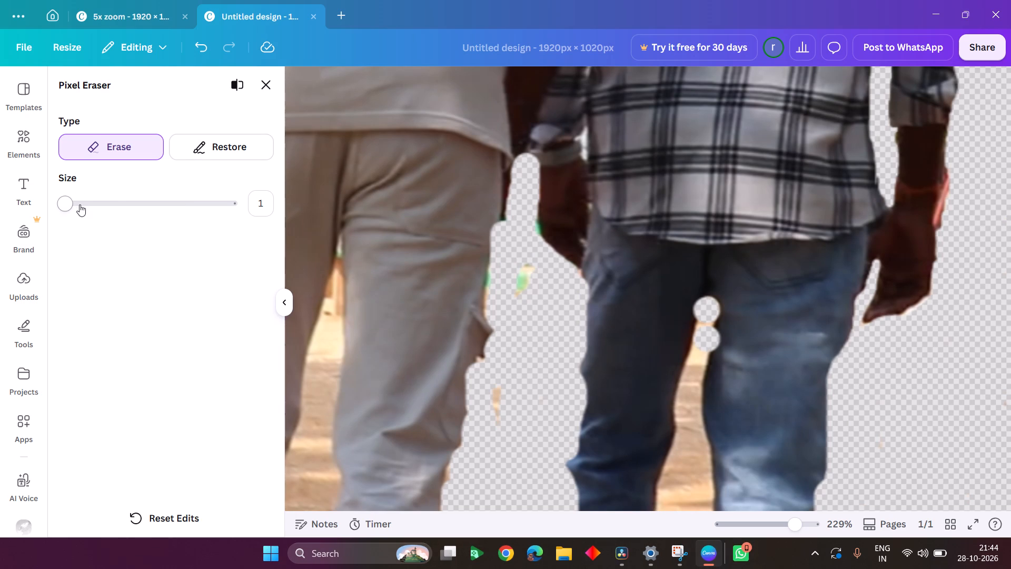
left_click_drag(80, 204, 108, 211)
left_click_drag(527, 320, 508, 437)
scroll(508, 437, "down", 2)
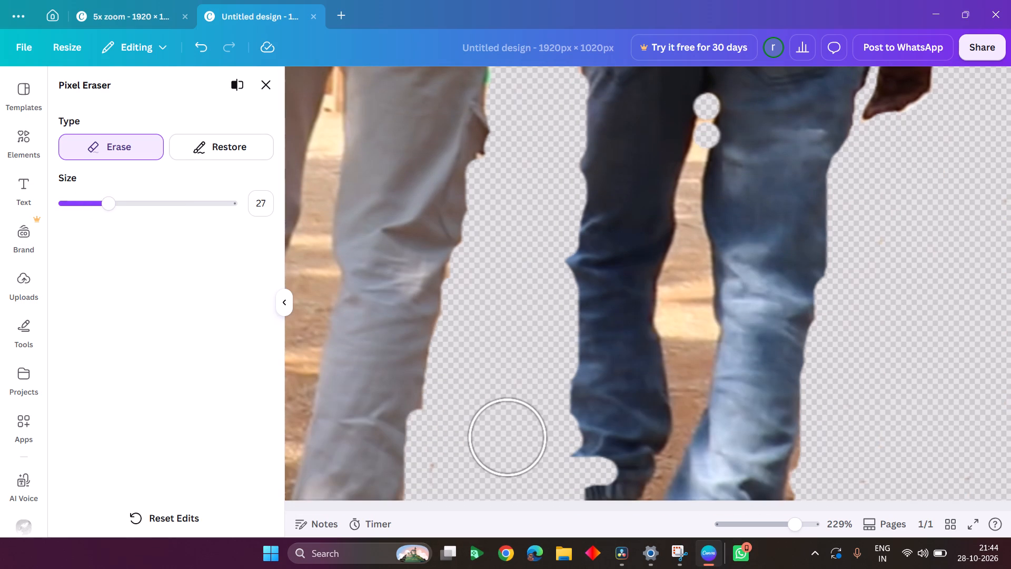
scroll(508, 437, "down", 1)
left_click_drag(508, 437, 511, 391)
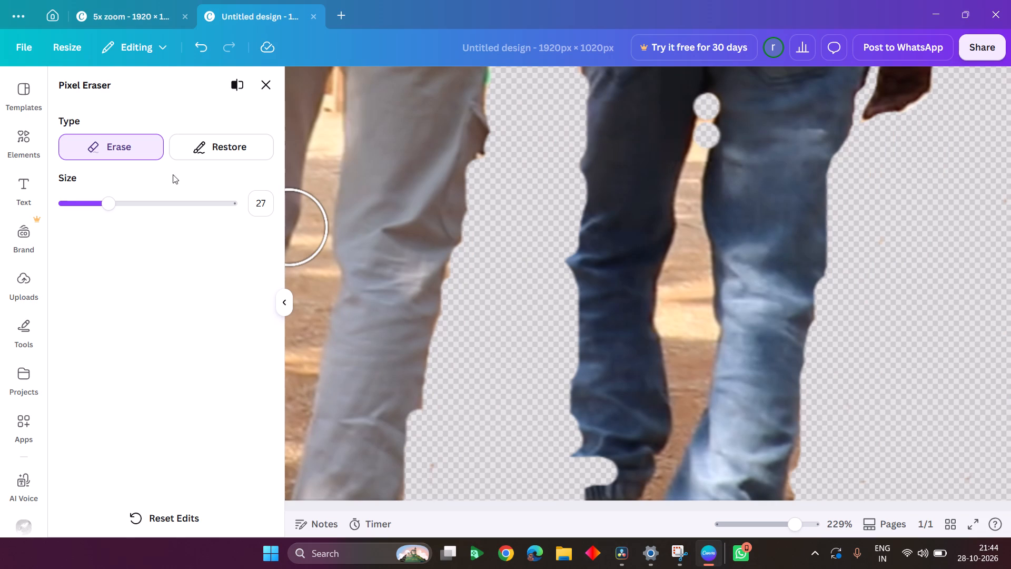
Restore the erased outer edge and hem of the blue jeans' leg nearest the grey trousers with a size 9 brush.
left_click(214, 150)
scroll(543, 300, "down", 3)
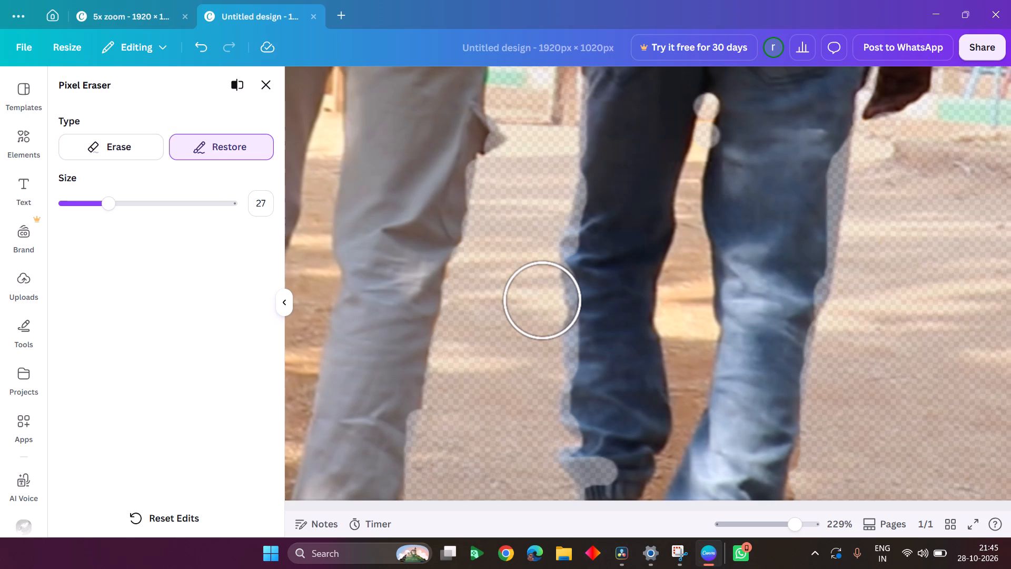
scroll(543, 300, "down", 2)
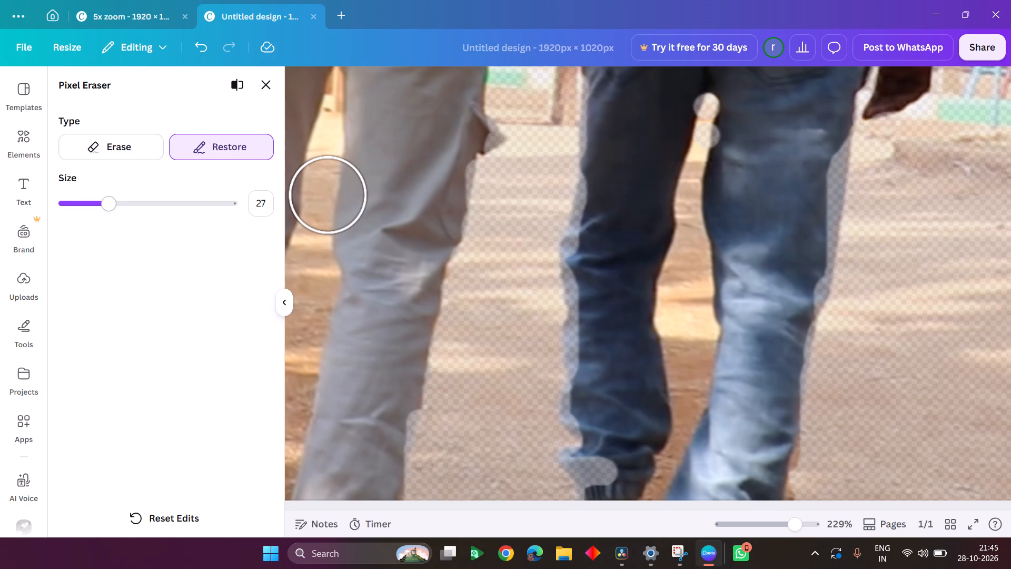
left_click_drag(105, 206, 80, 215)
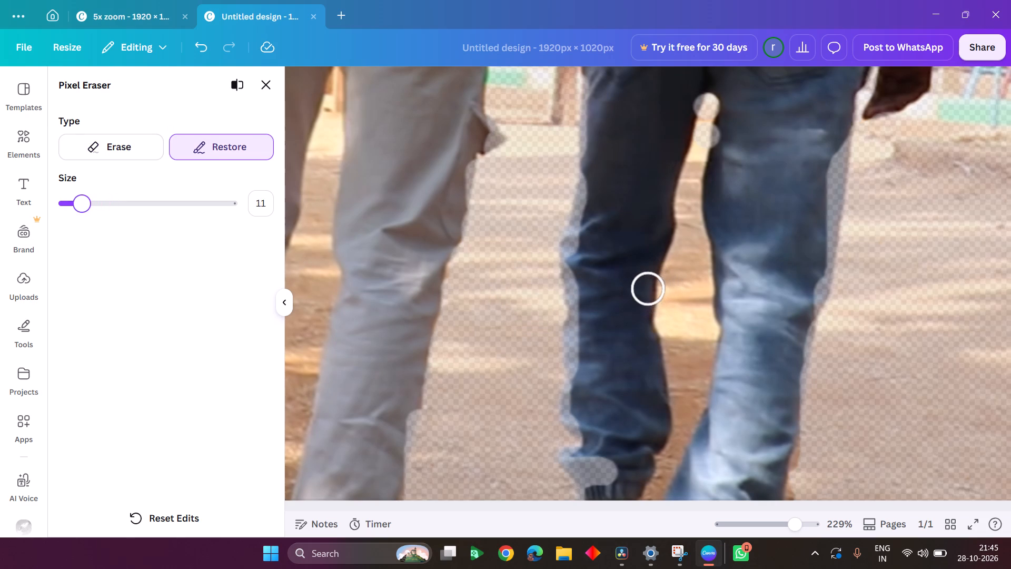
left_click_drag(80, 215, 77, 218)
left_click_drag(620, 207, 575, 321)
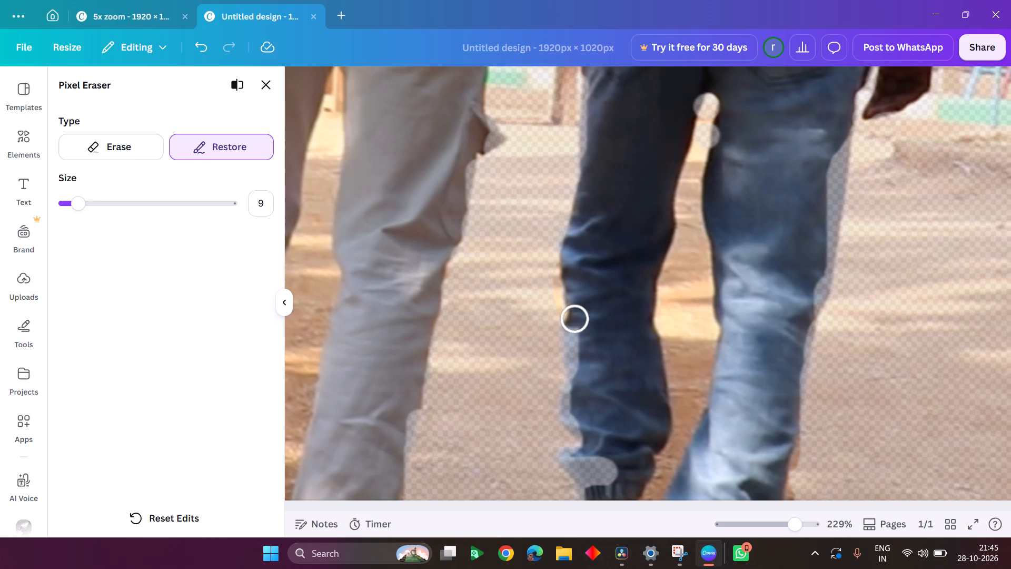
left_click_drag(575, 321, 579, 407)
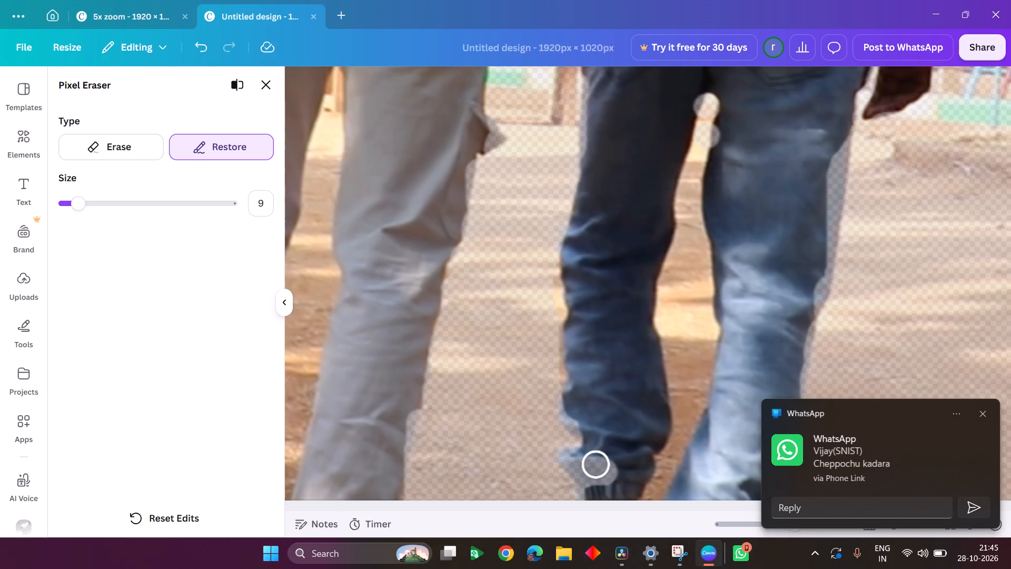
left_click_drag(606, 471, 577, 467)
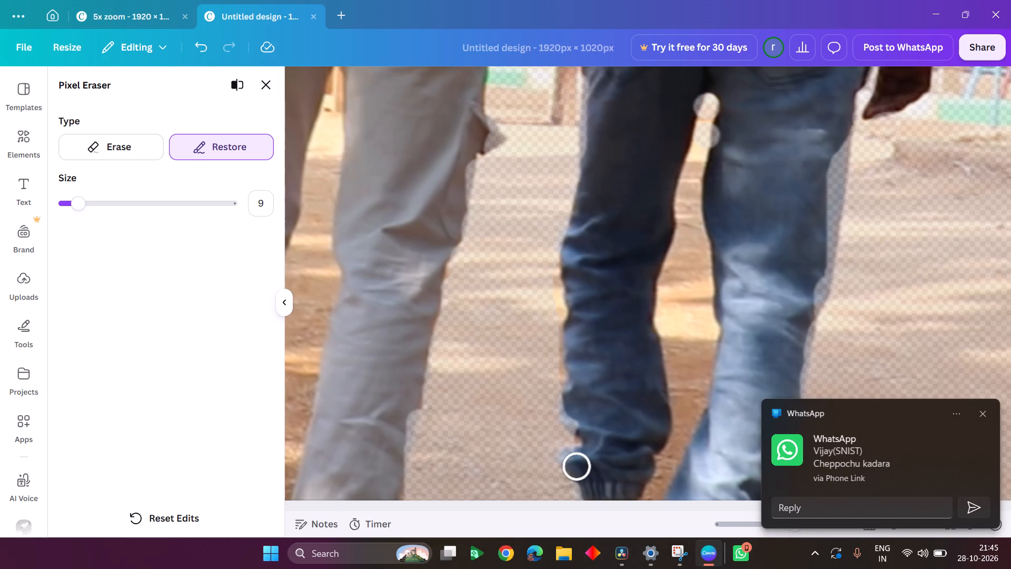
left_click_drag(577, 467, 574, 402)
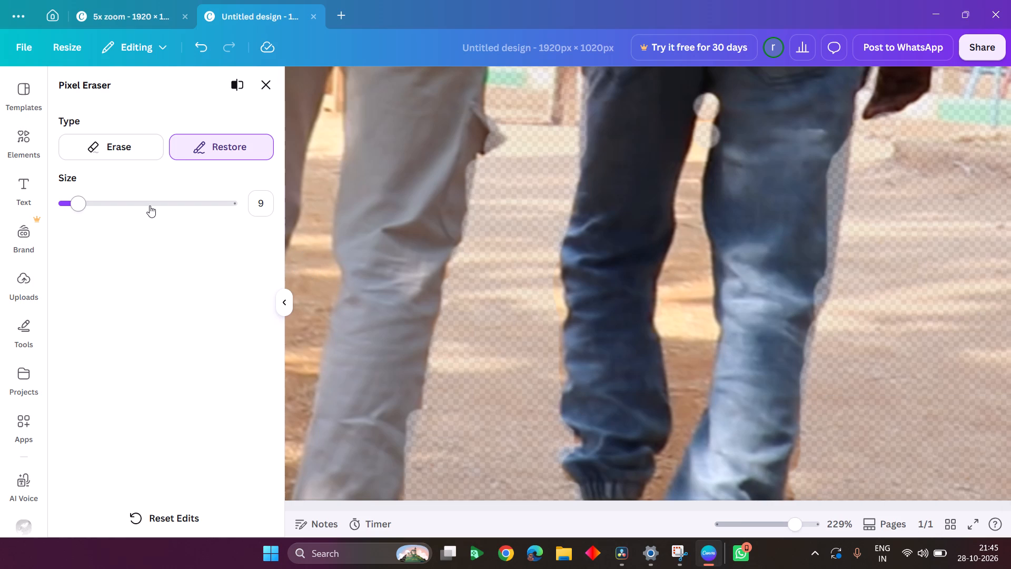
Erase the tan fringe along the blue jeans' outer edge at the knee, restoring the denim nicked there, with a size 9 brush.
left_click(117, 155)
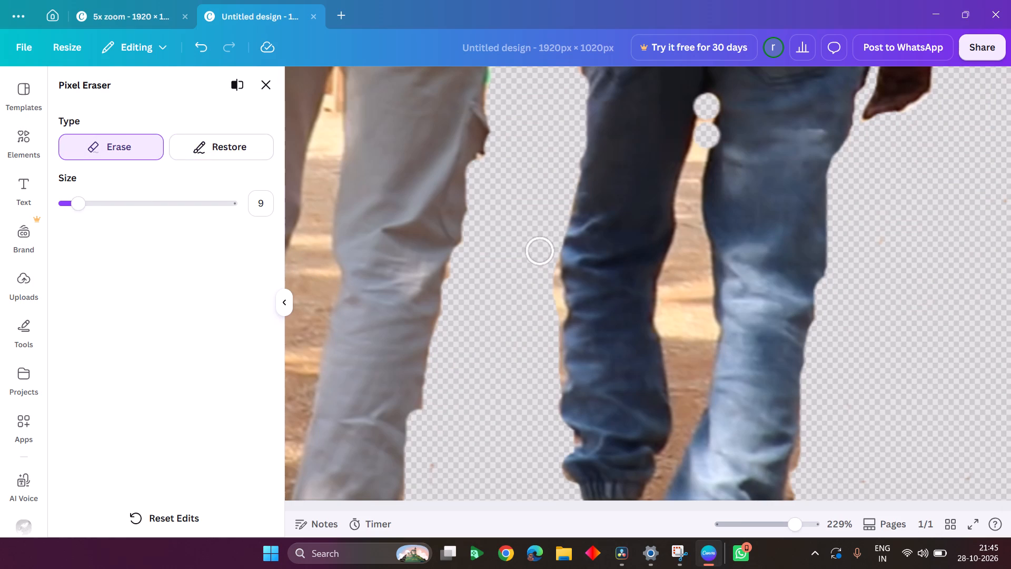
left_click_drag(540, 251, 560, 273)
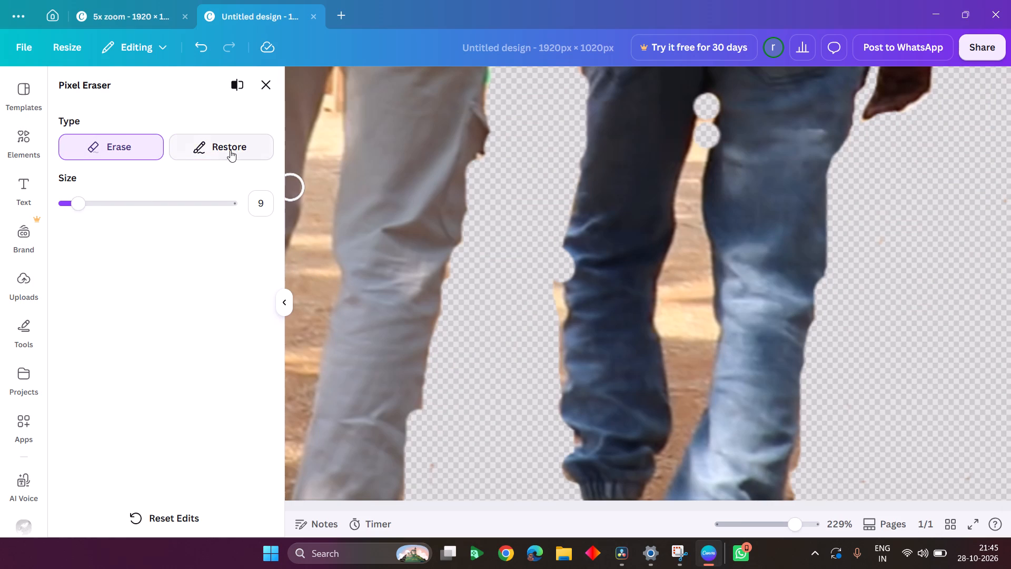
left_click(229, 150)
left_click_drag(575, 240, 577, 272)
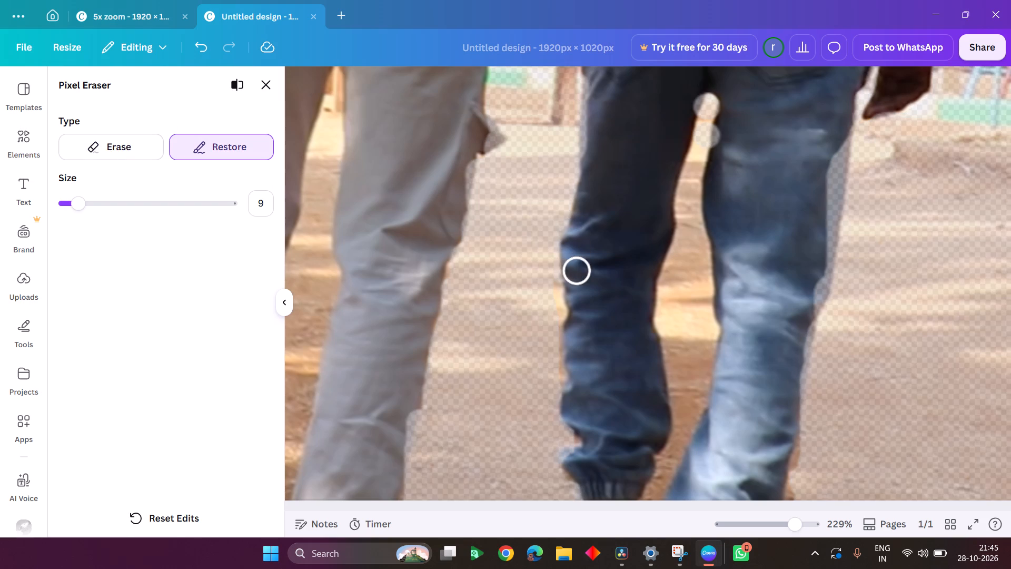
left_click_drag(577, 272, 579, 279)
left_click(131, 149)
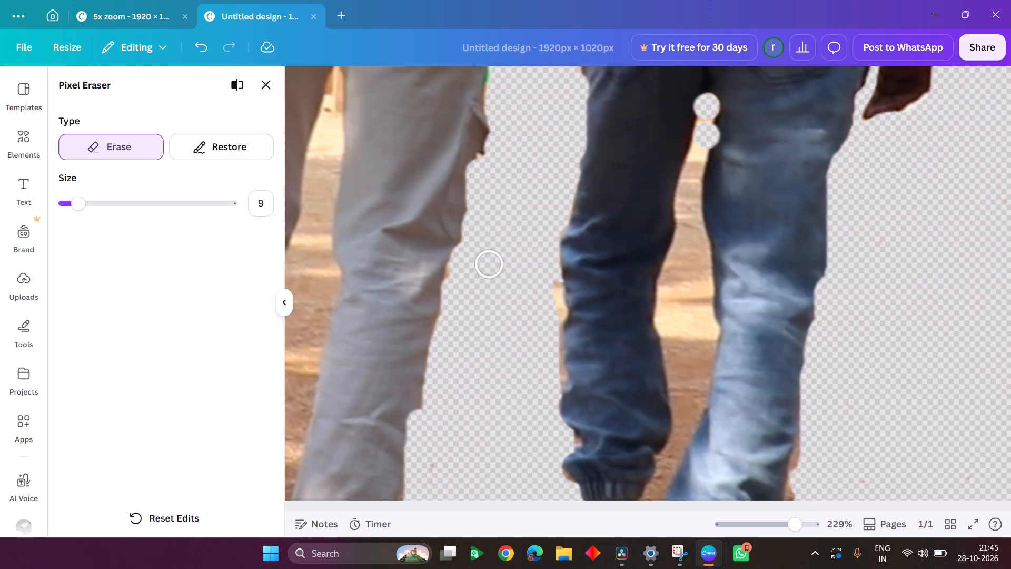
left_click_drag(539, 279, 559, 296)
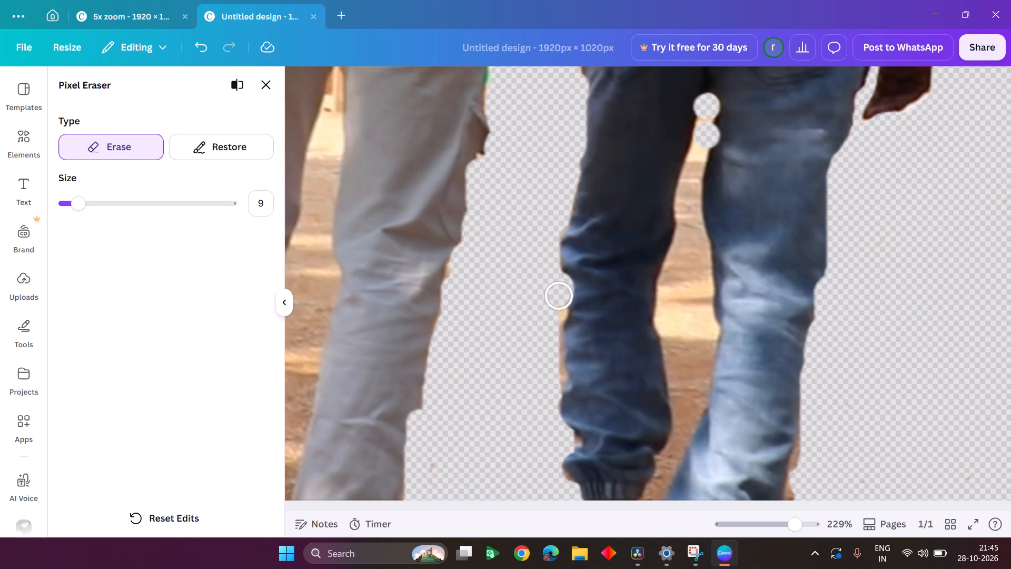
left_click_drag(198, 157, 455, 239)
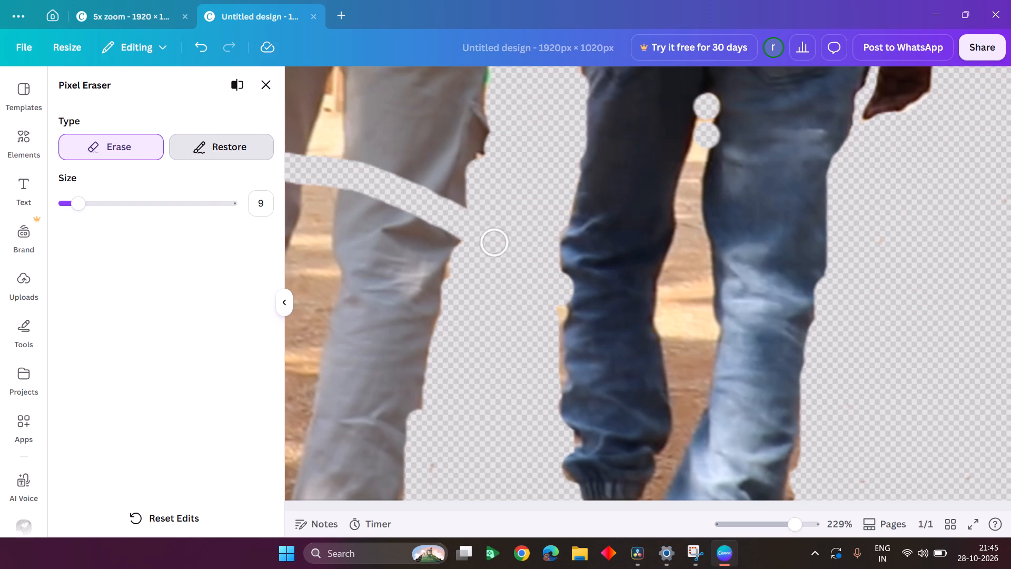
left_click_drag(455, 239, 242, 178)
Restore the erased band across the grey trousers' leg nearest the blue jeans and its outer edge down the shin.
left_click(186, 142)
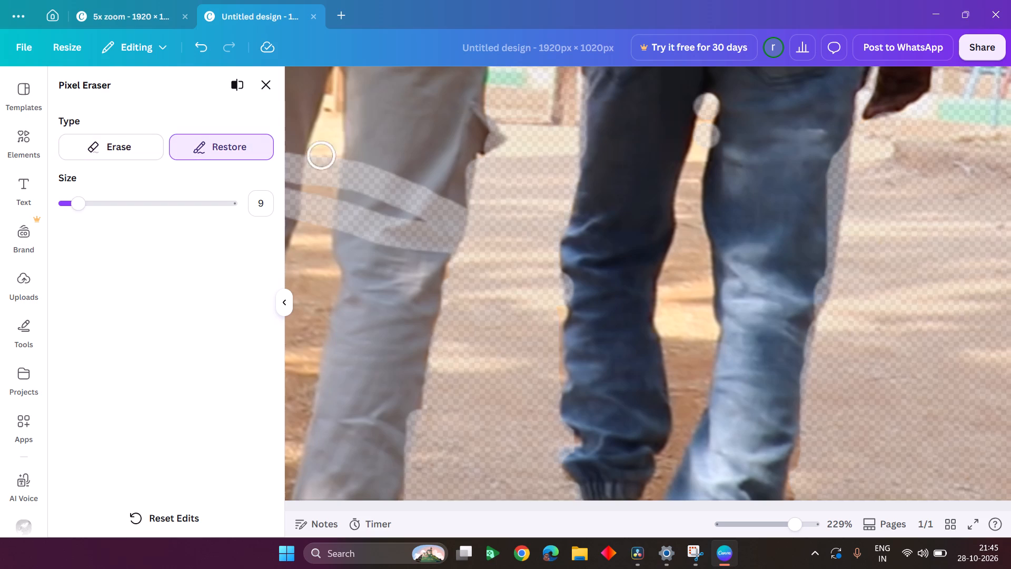
left_click_drag(372, 166, 348, 190)
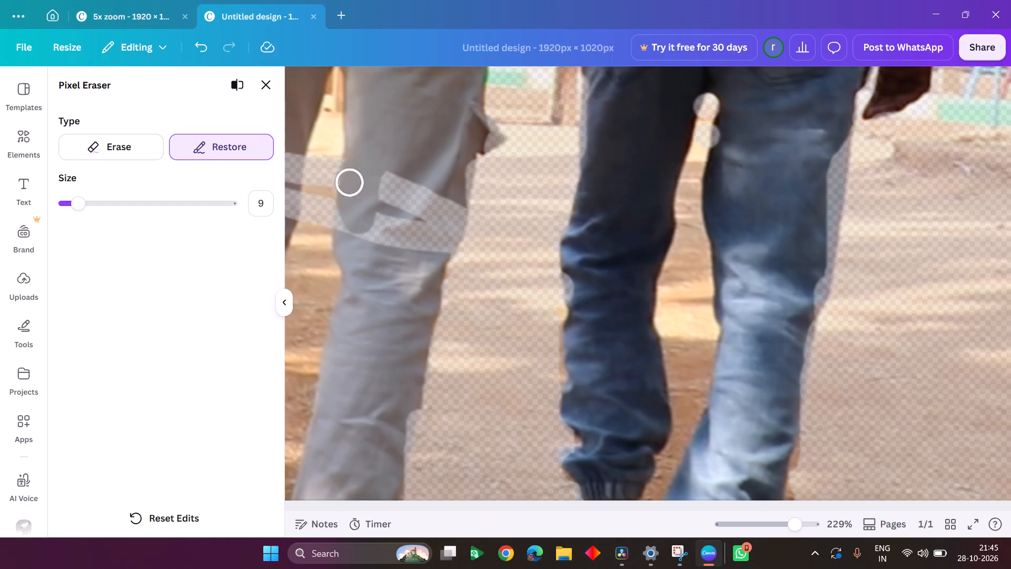
left_click_drag(348, 190, 376, 268)
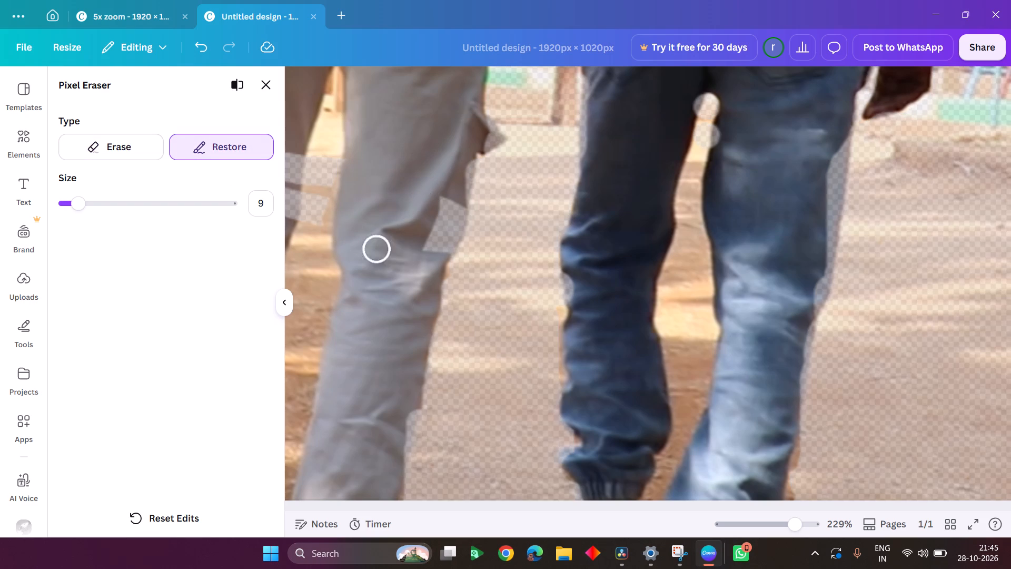
left_click_drag(376, 268, 441, 232)
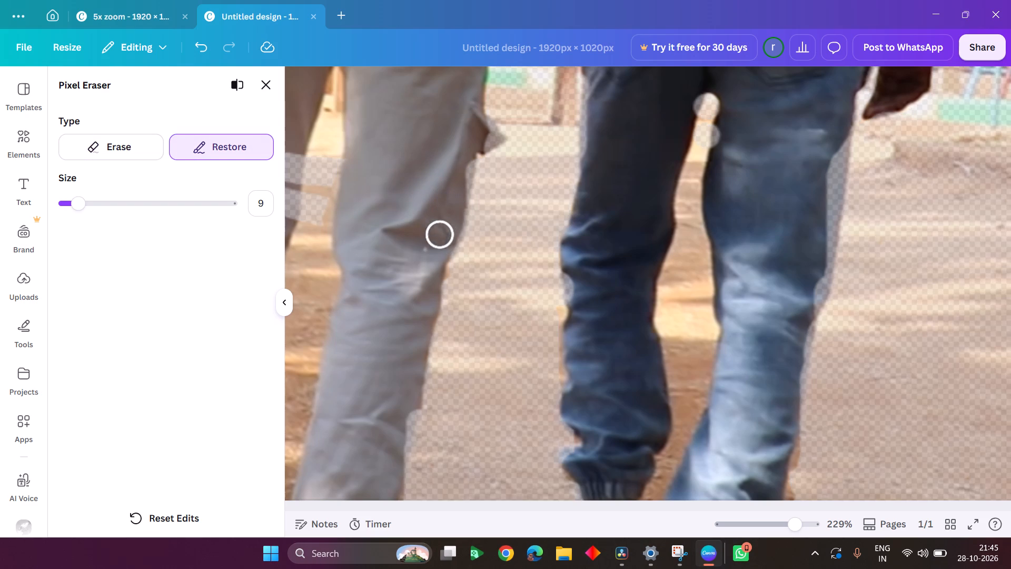
left_click_drag(441, 232, 391, 411)
left_click_drag(402, 406, 399, 438)
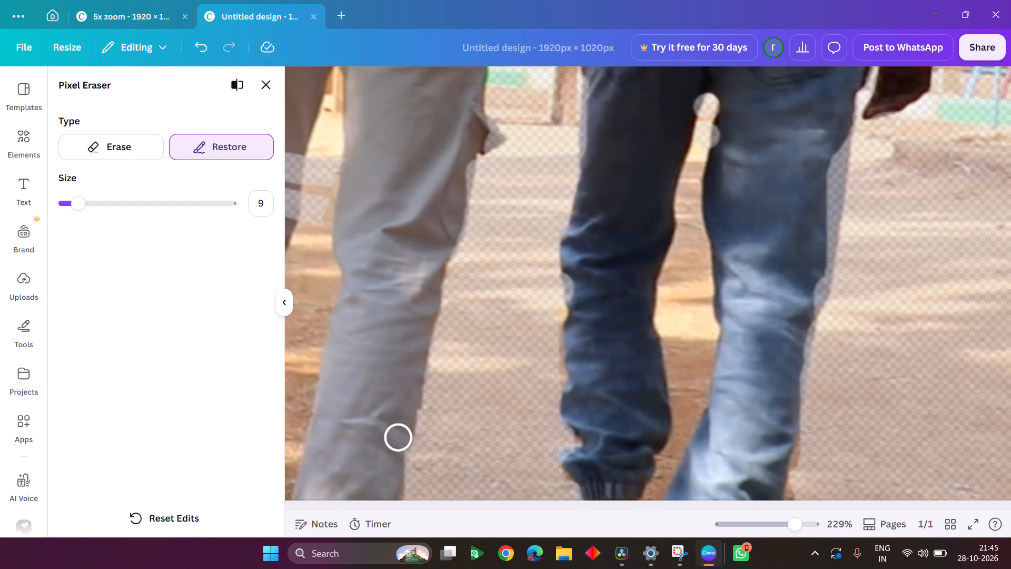
left_click_drag(399, 438, 397, 434)
Erase the tan fringe along the blue jeans' outer edge just below the knee.
left_click(554, 315)
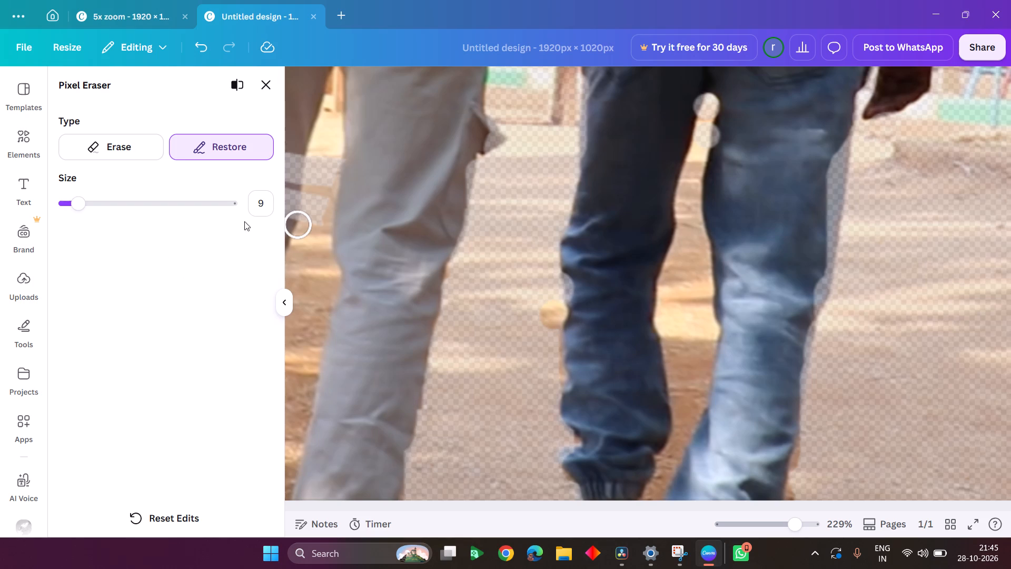
left_click(107, 146)
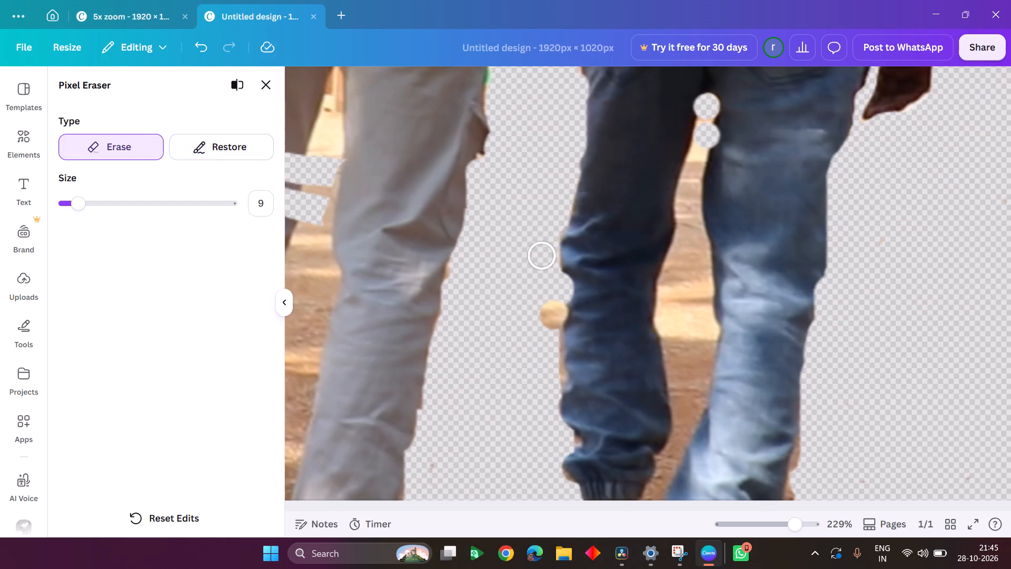
left_click_drag(546, 290, 552, 331)
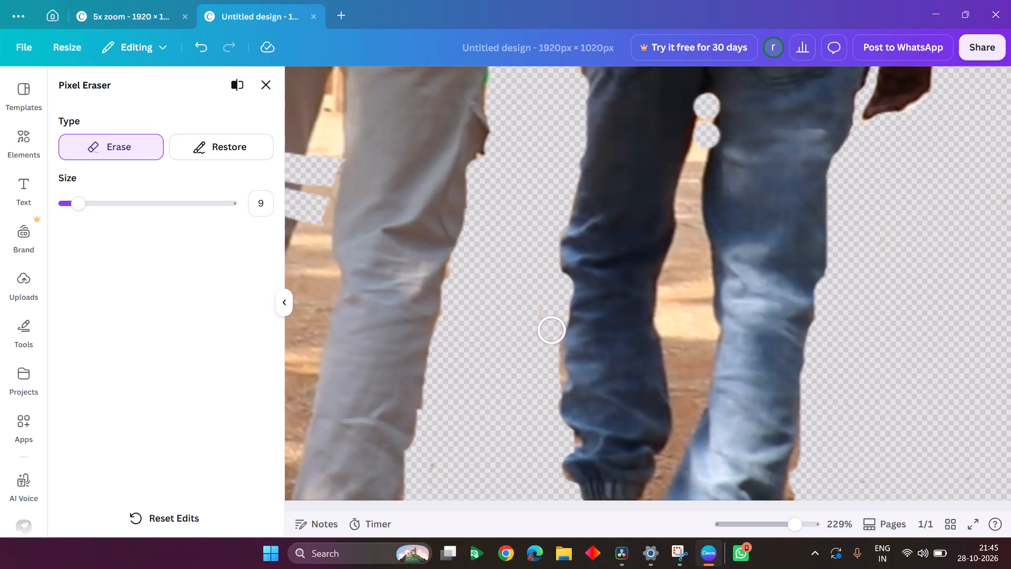
left_click_drag(552, 331, 461, 270)
Restore the grey trousers' edge facing the blue jeans around the knee, and erase the background fringe beside it.
left_click(191, 150)
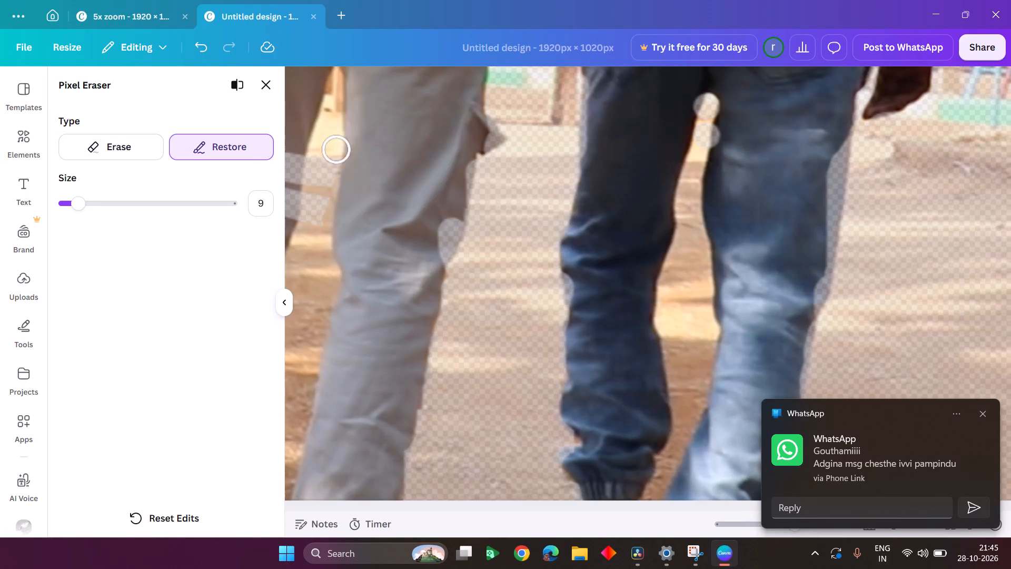
left_click_drag(444, 224, 441, 255)
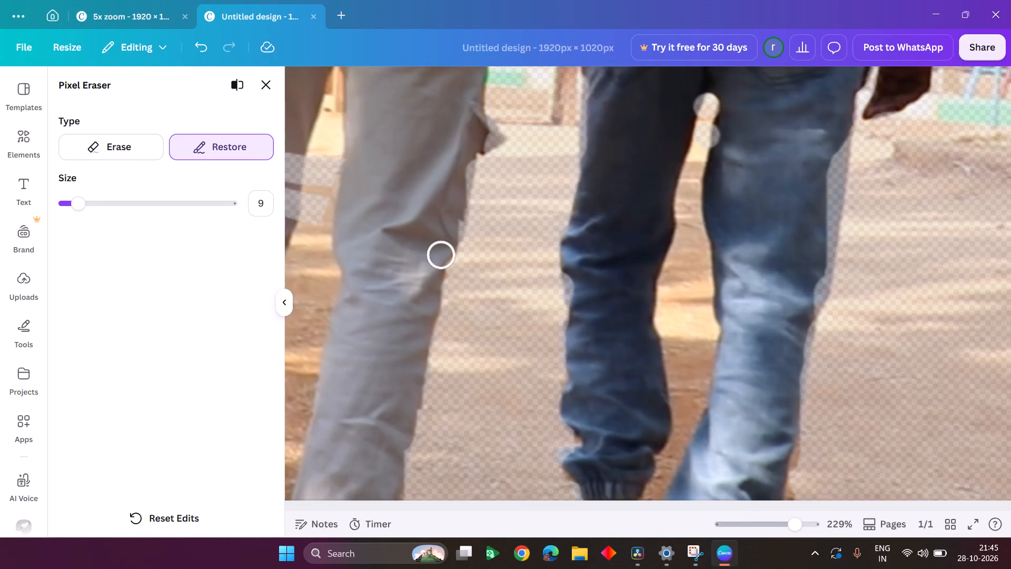
left_click_drag(453, 225, 450, 170)
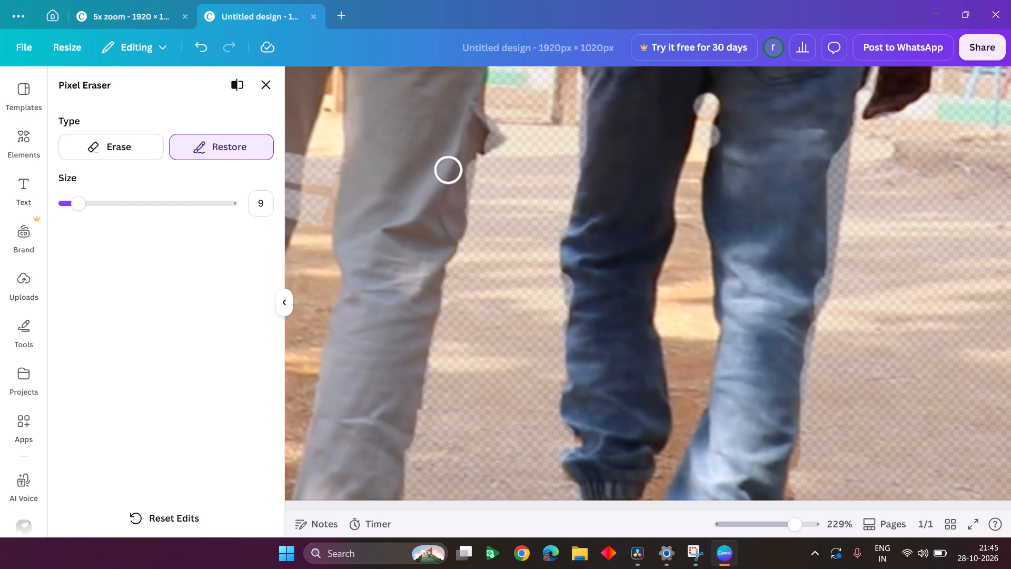
left_click_drag(450, 170, 459, 168)
left_click_drag(459, 168, 463, 183)
left_click_drag(463, 183, 454, 208)
left_click(134, 151)
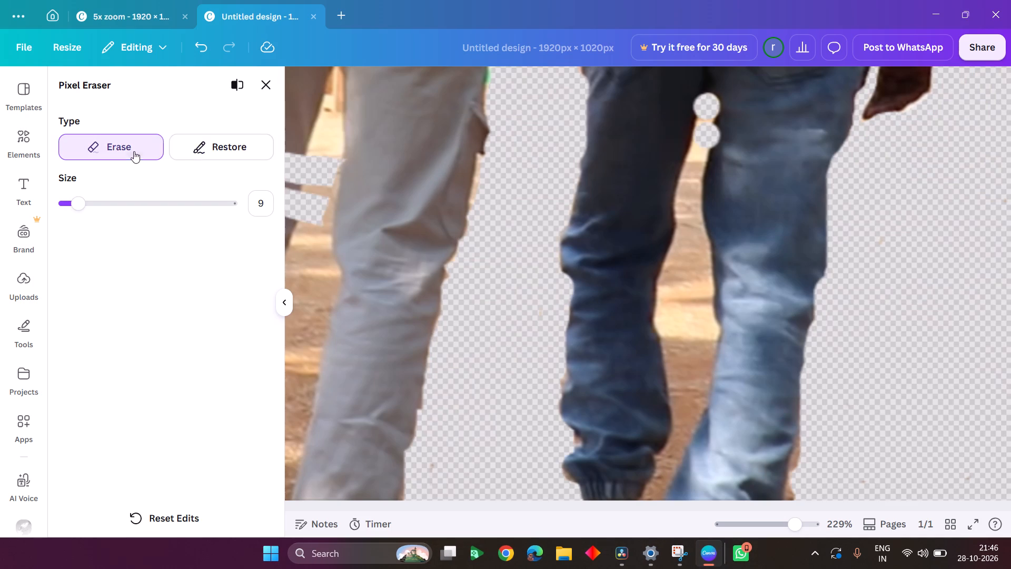
left_click_drag(491, 170, 490, 189)
left_click_drag(490, 189, 490, 215)
Restore the outer edge of the grey trousers' other leg around the knee.
scroll(490, 215, "right", 3)
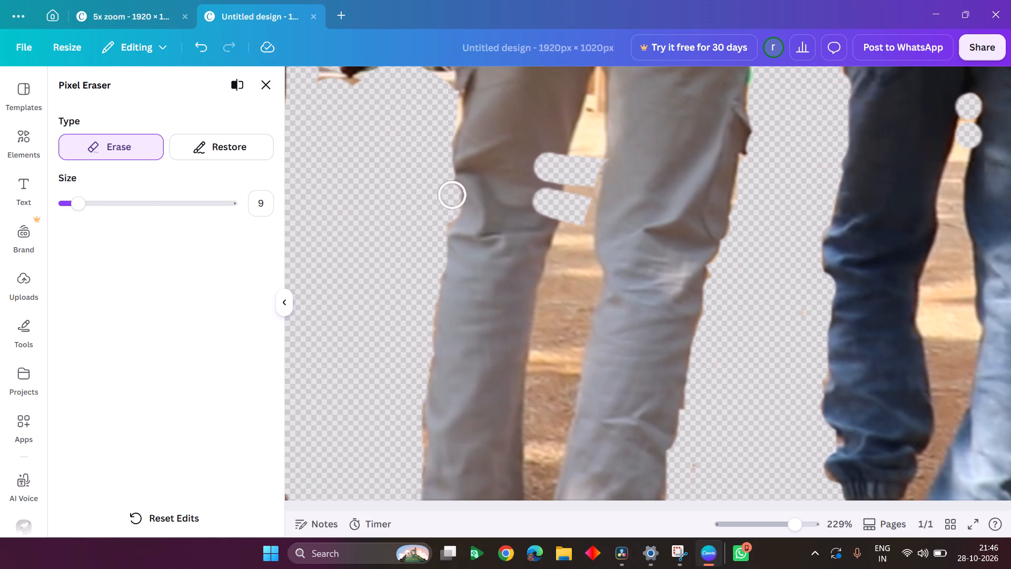
left_click(218, 151)
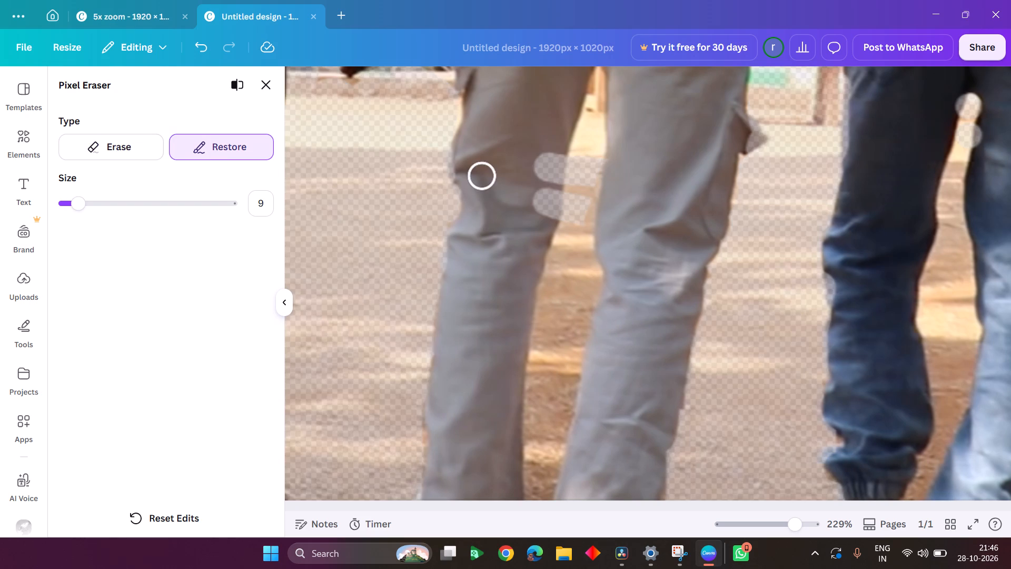
left_click_drag(479, 176, 470, 234)
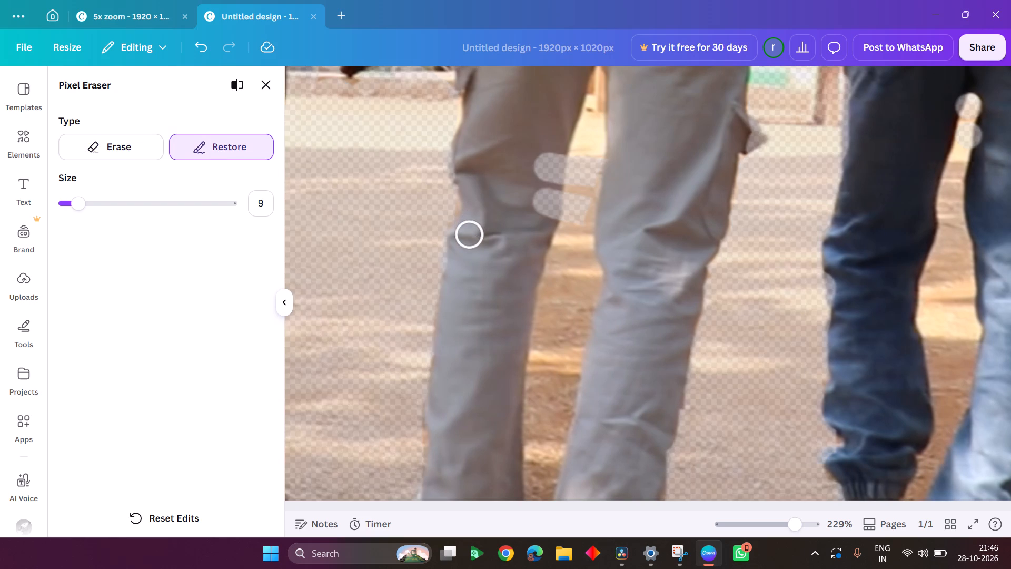
Erase the ground background between the grey trousers' legs just above the knees with the size 9 brush.
left_click(124, 151)
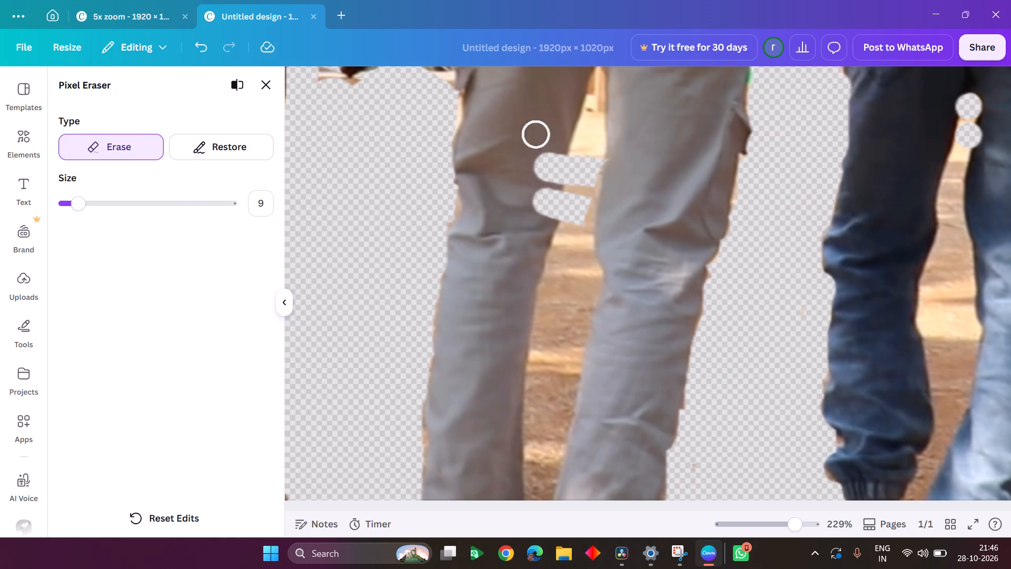
left_click_drag(555, 148, 596, 152)
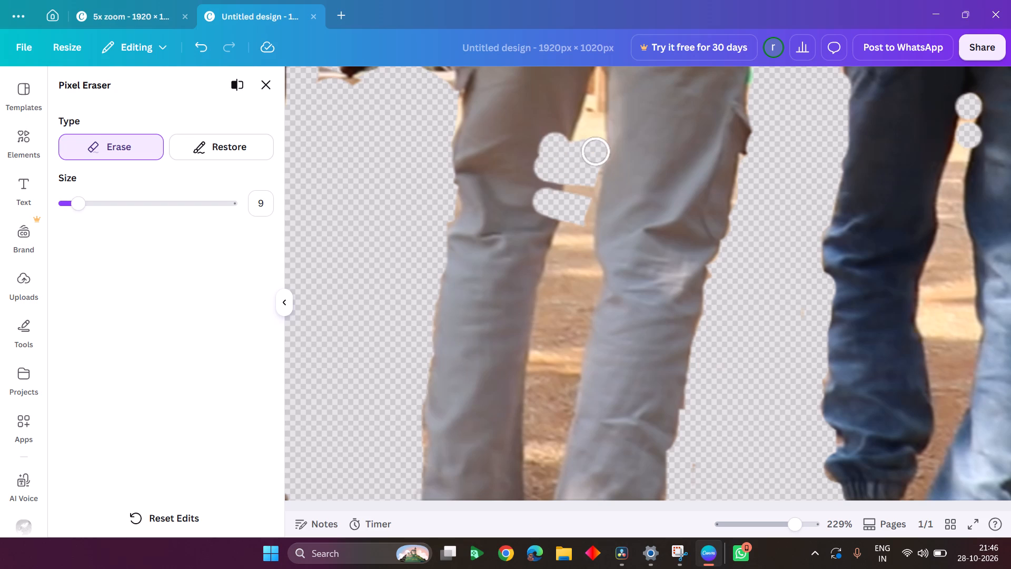
left_click_drag(596, 152, 587, 159)
Restore the erased inner edge of the grey trousers' left-hand leg around the knee.
left_click(201, 139)
left_click_drag(559, 127, 557, 145)
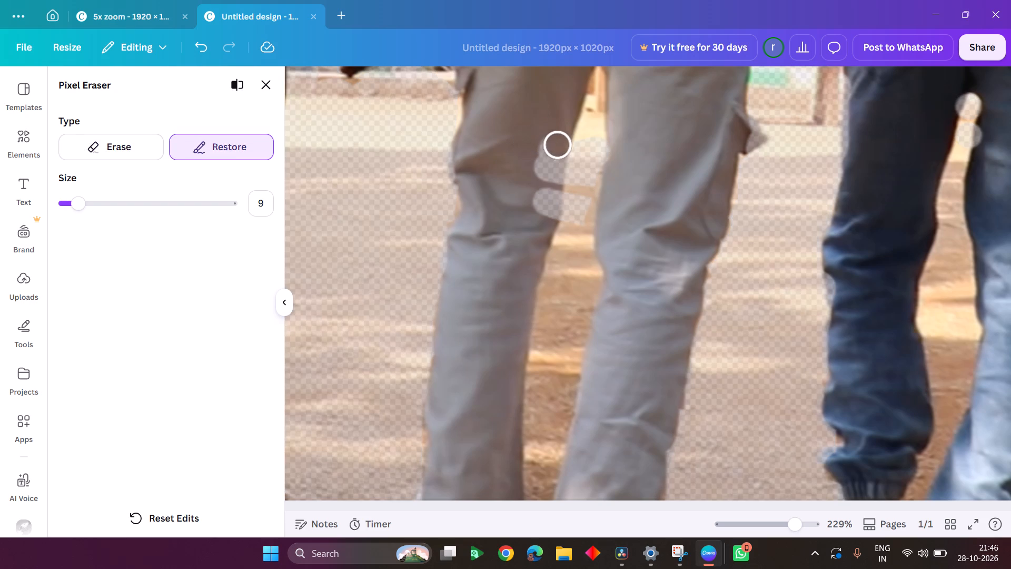
left_click_drag(557, 145, 518, 215)
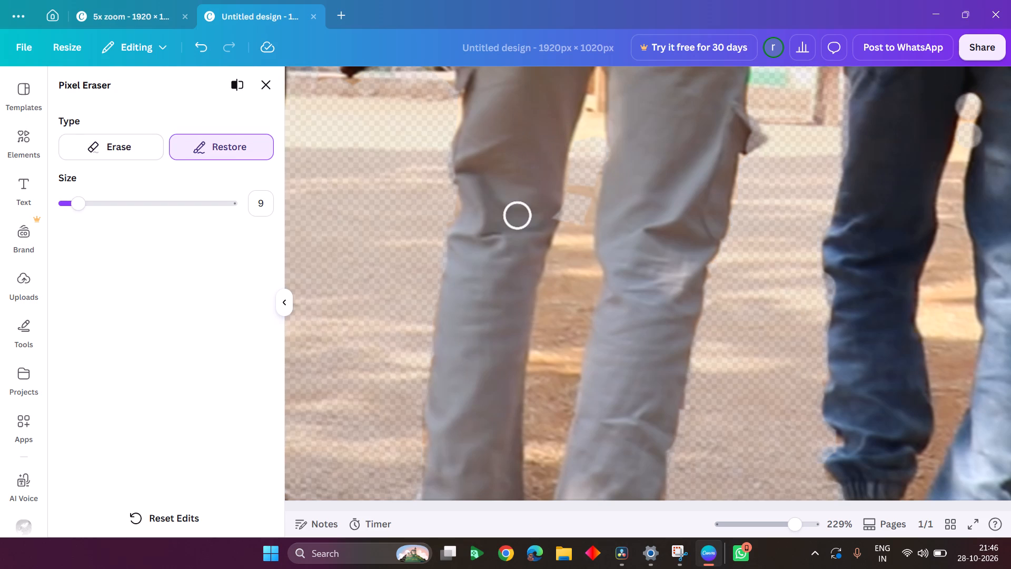
left_click_drag(544, 213, 544, 213)
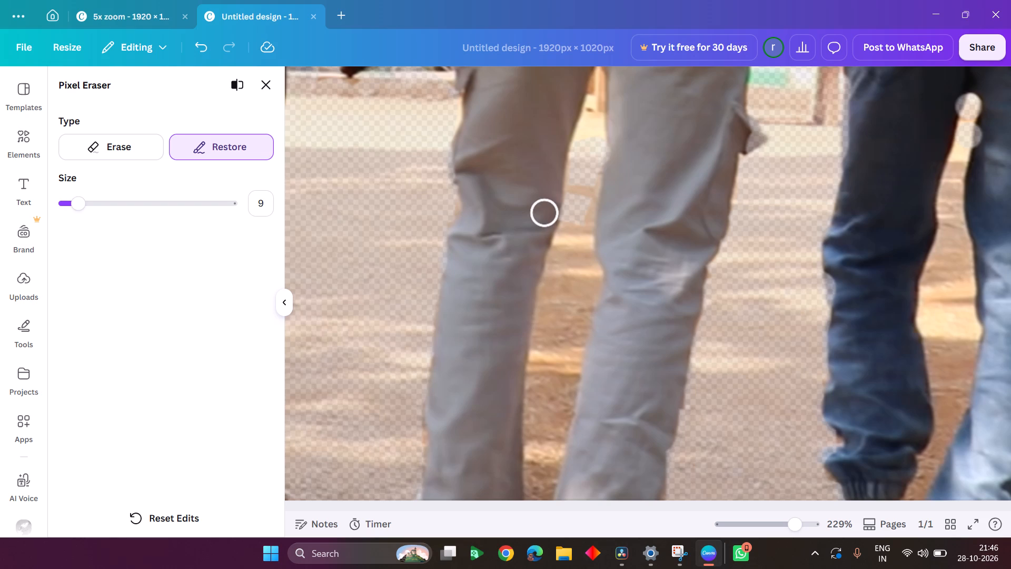
left_click_drag(544, 213, 133, 159)
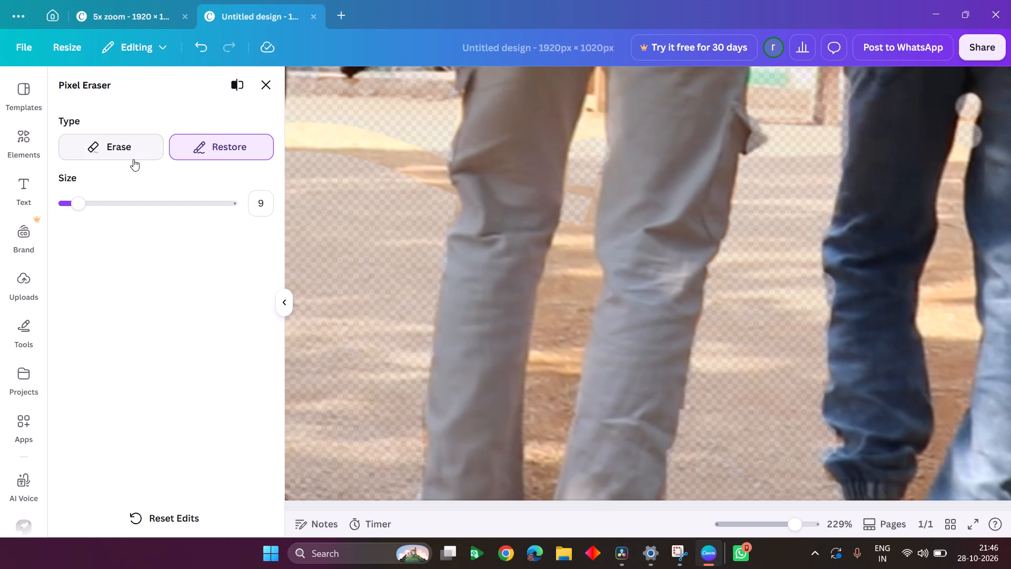
Erase the strip of ground background beside the outer knee of the grey trousers' left-hand leg.
left_click(127, 138)
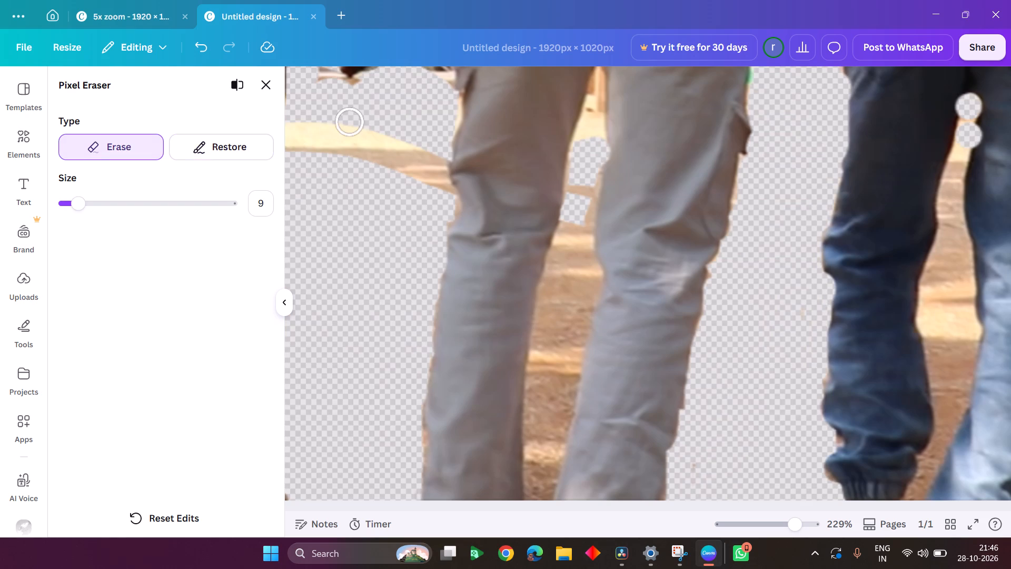
Erase the leftover sandy ground strip outside the grey trousers' left-hand leg, starting from its outer end, with the size 9 brush.
left_click_drag(298, 121, 336, 148)
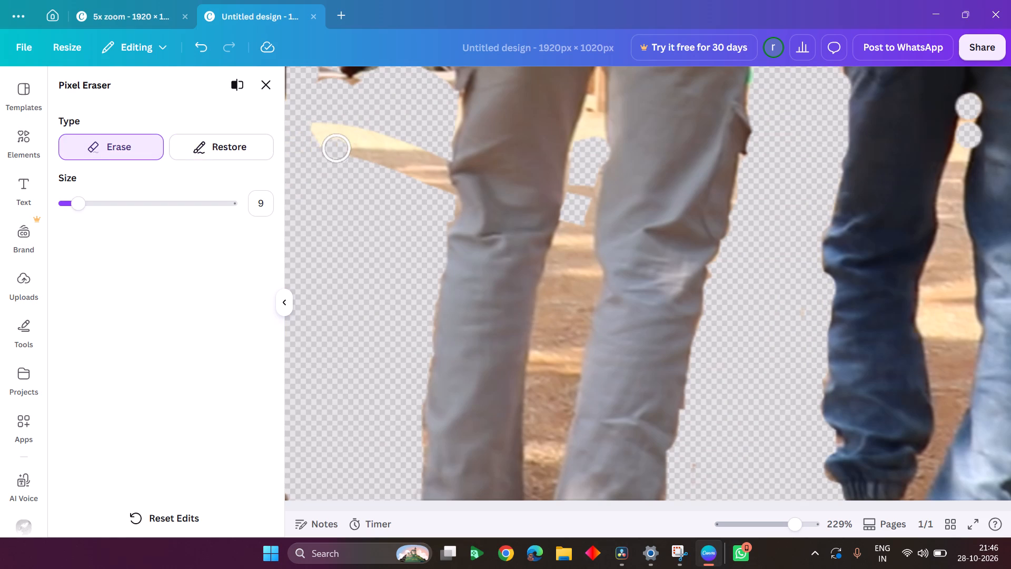
left_click_drag(336, 148, 358, 151)
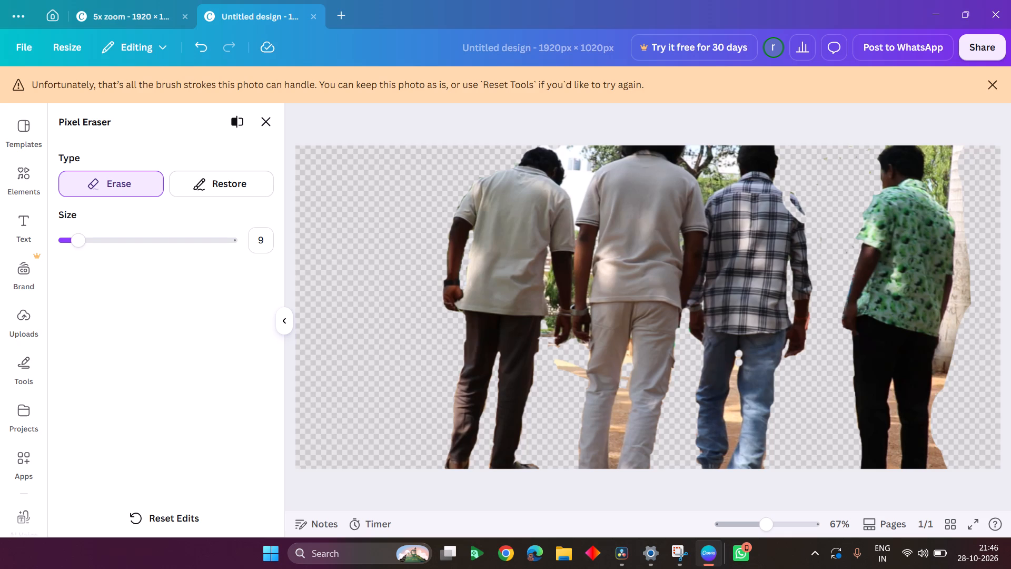
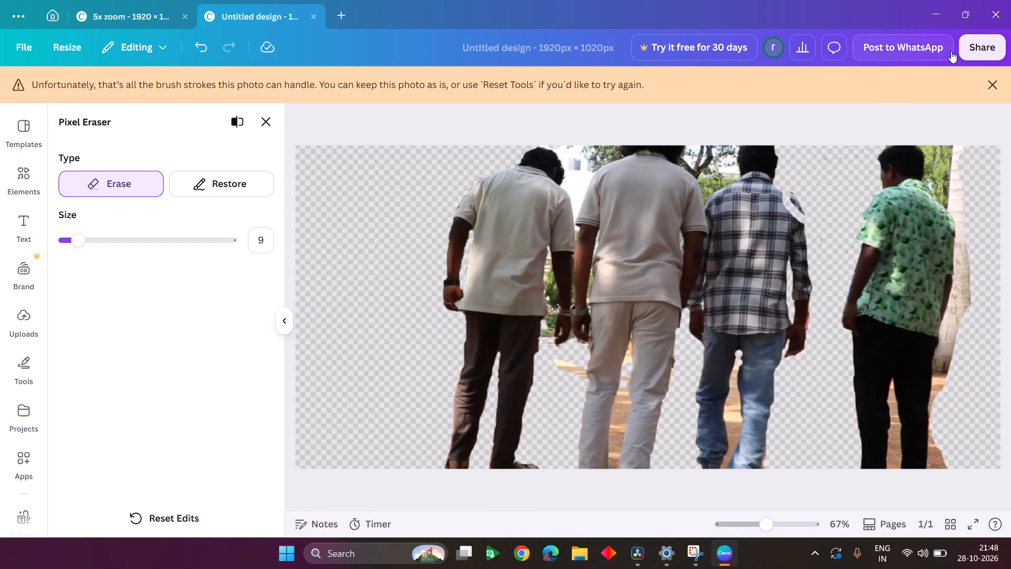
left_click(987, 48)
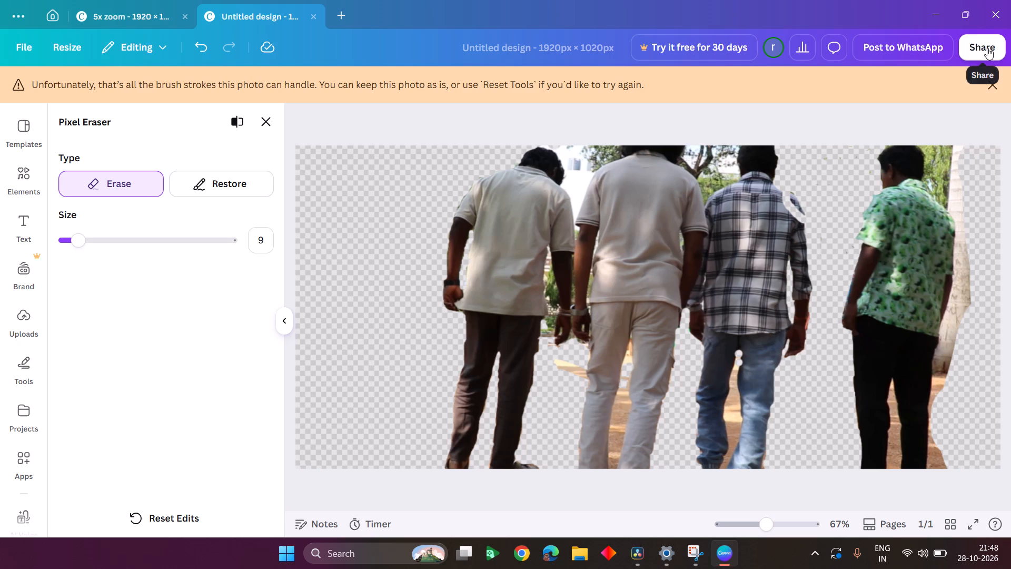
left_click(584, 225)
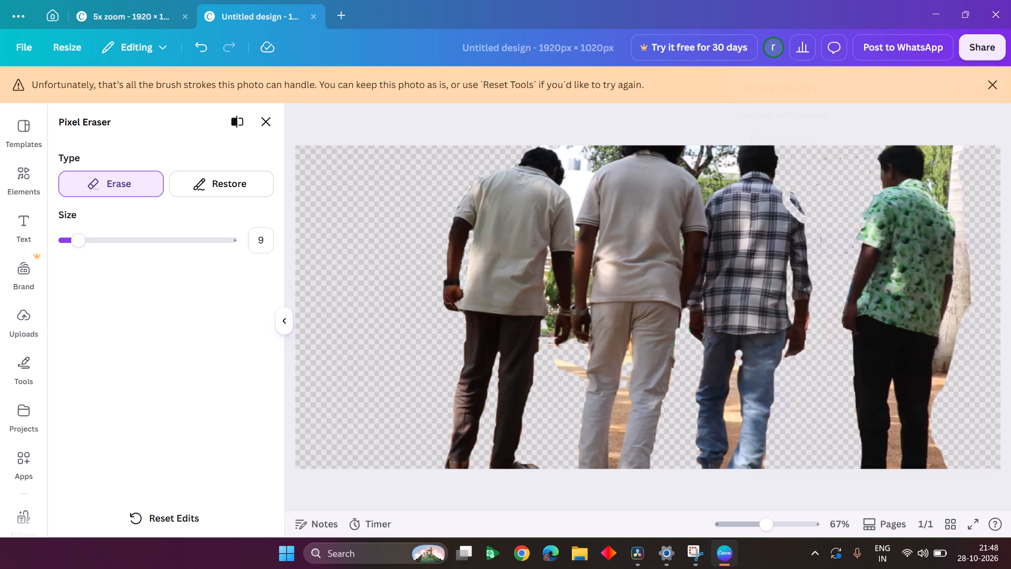
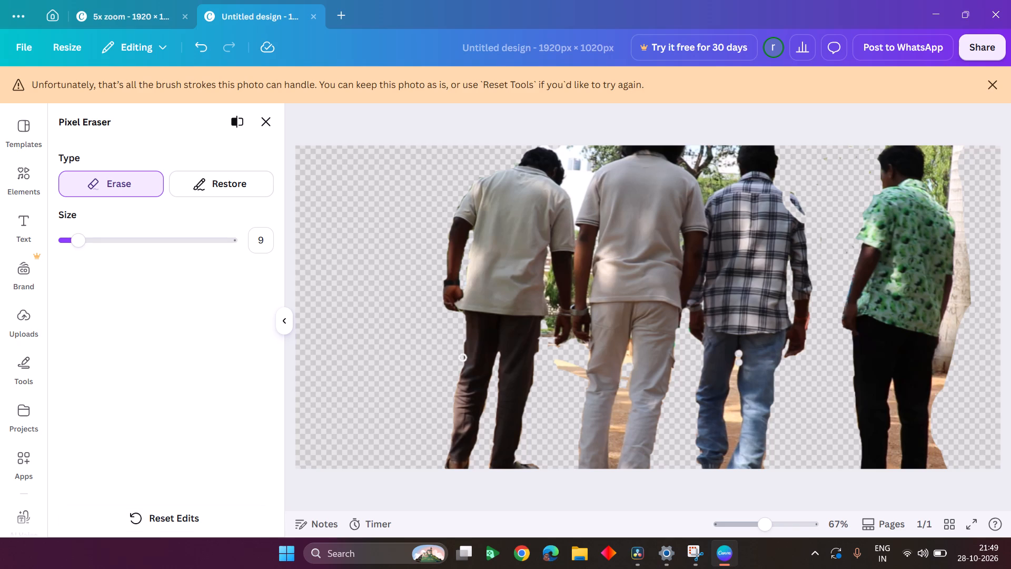
Download the design as a PNG to Downloads under the name Untitled design, replacing the existing file.
left_click(973, 42)
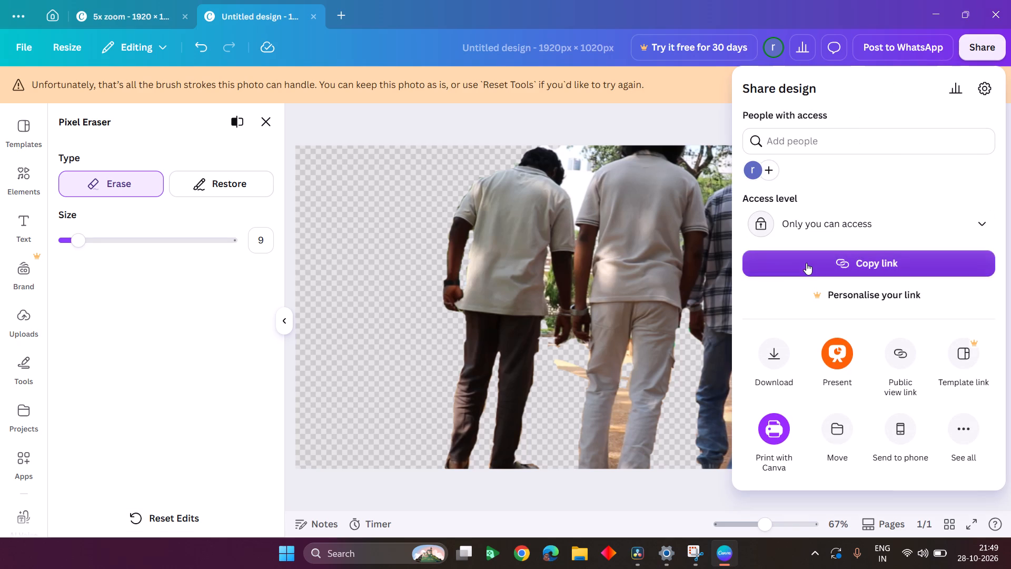
left_click(776, 352)
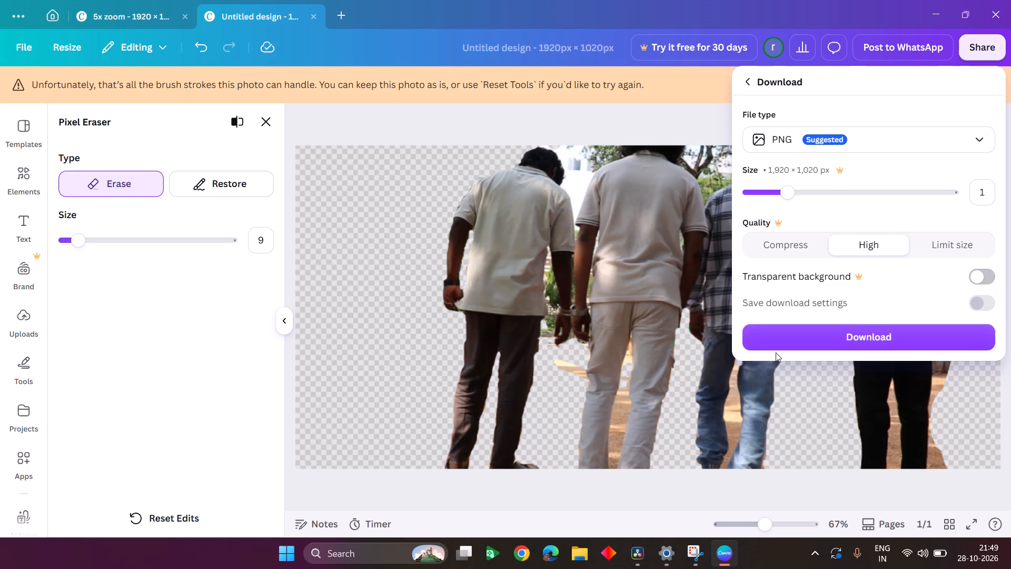
left_click(796, 344)
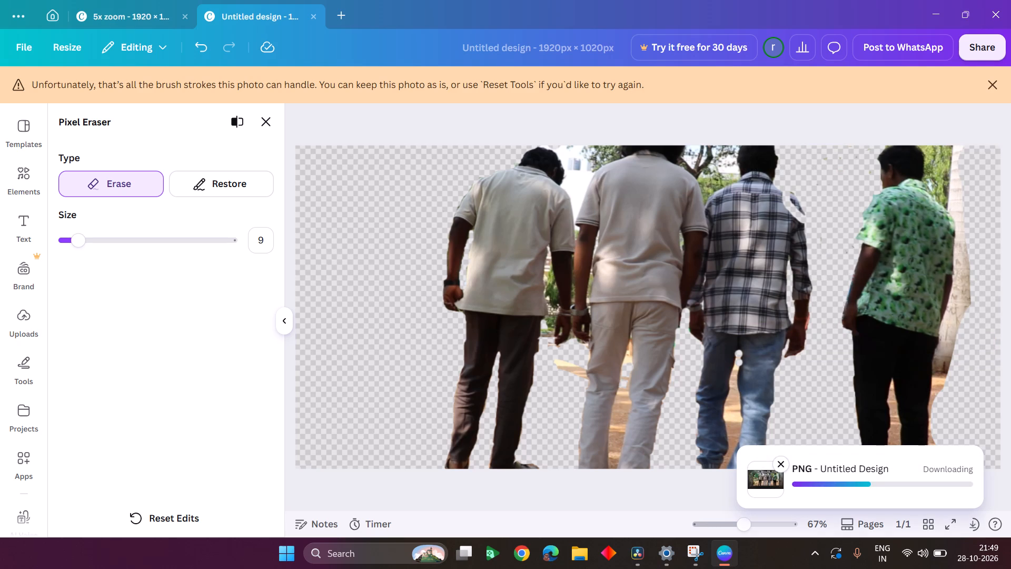
left_click(673, 50)
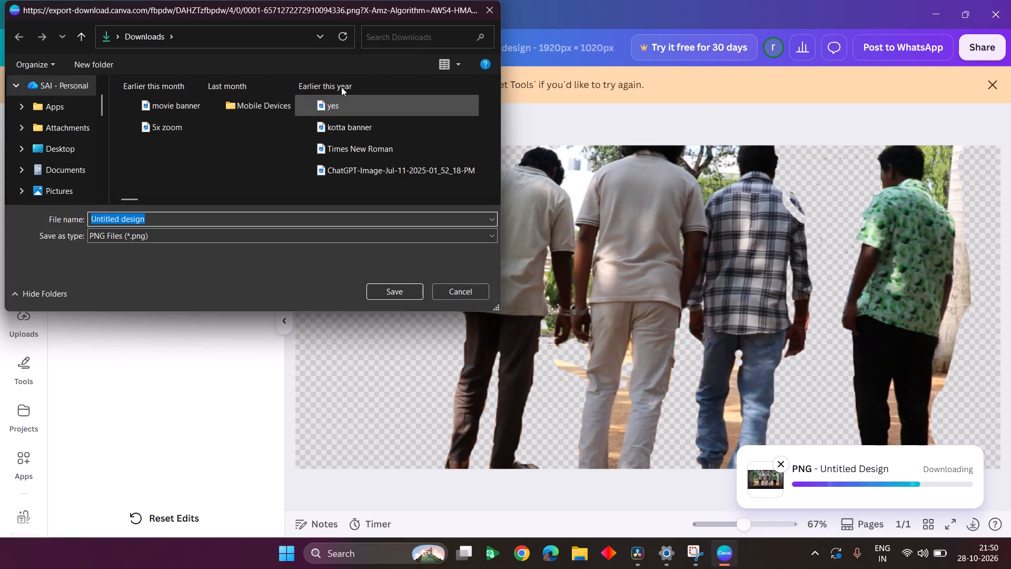
left_click(399, 286)
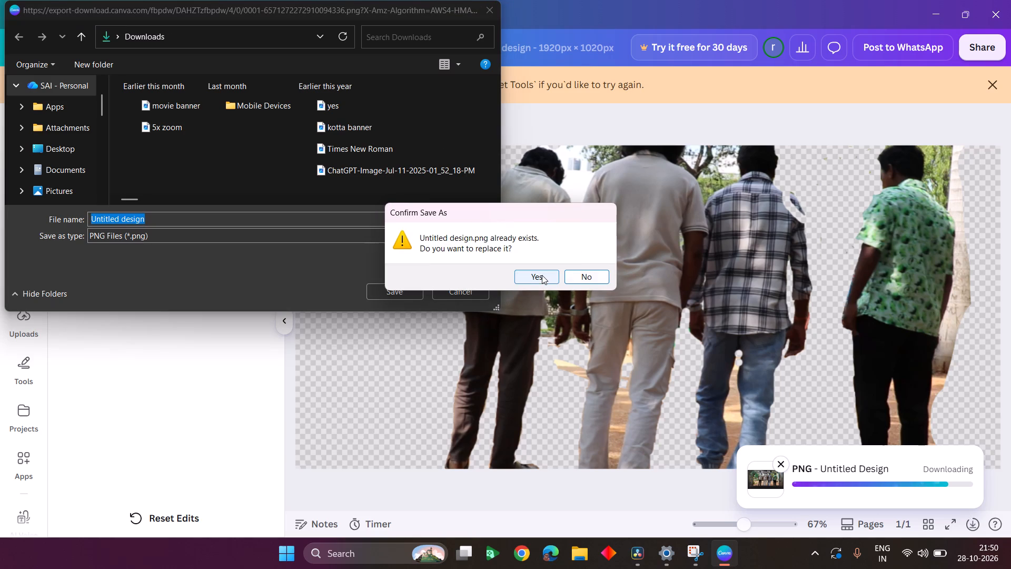
left_click(542, 275)
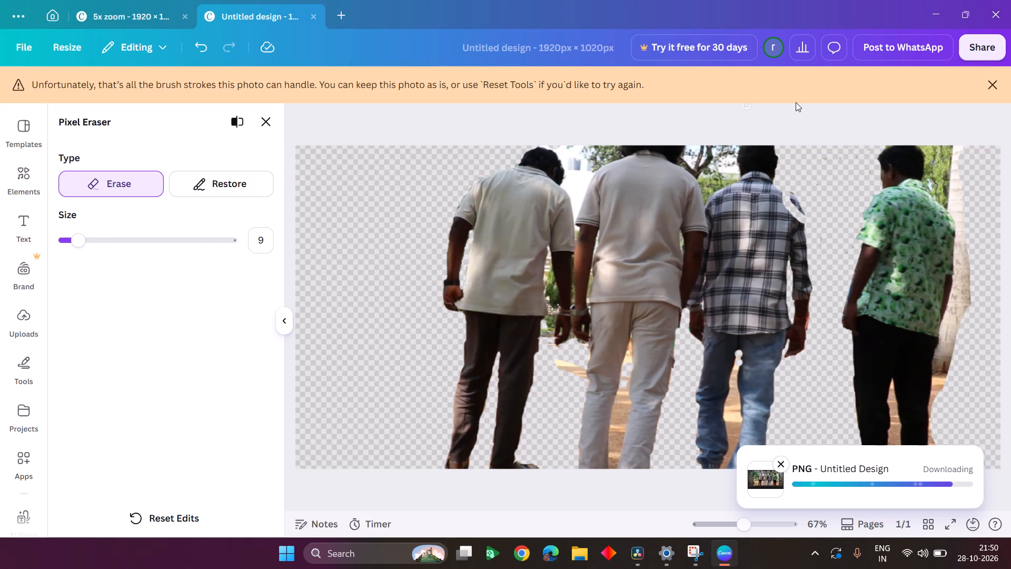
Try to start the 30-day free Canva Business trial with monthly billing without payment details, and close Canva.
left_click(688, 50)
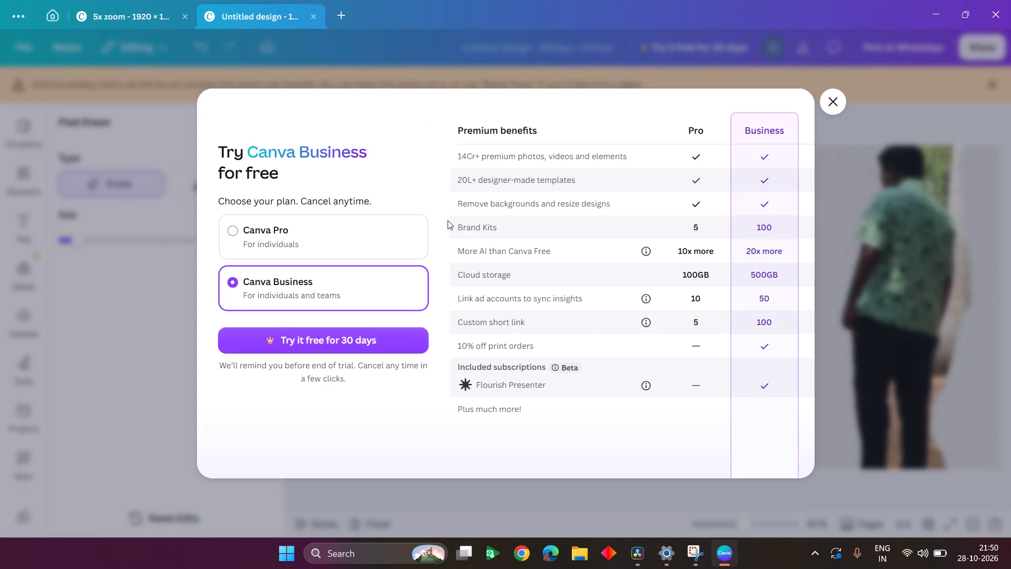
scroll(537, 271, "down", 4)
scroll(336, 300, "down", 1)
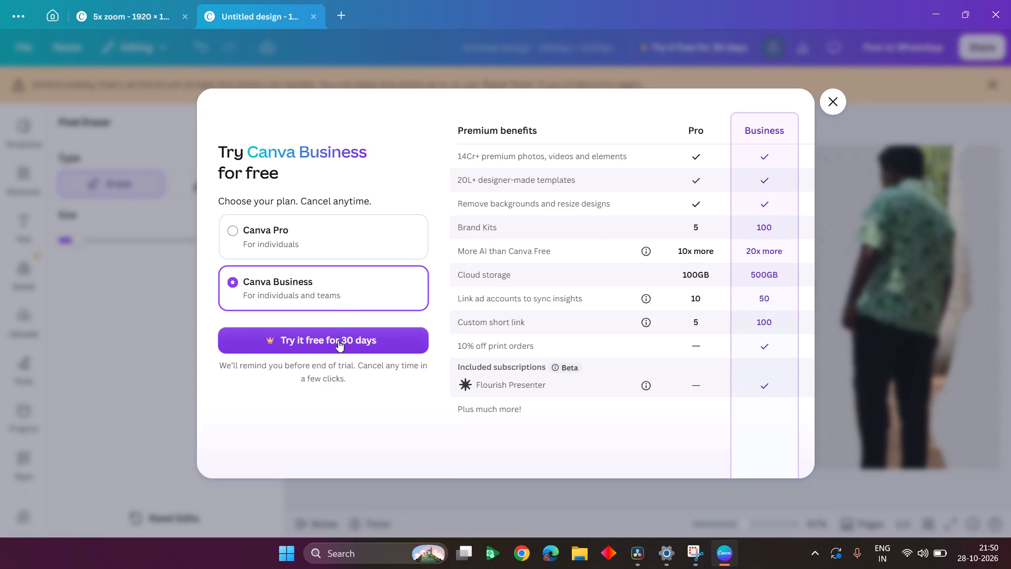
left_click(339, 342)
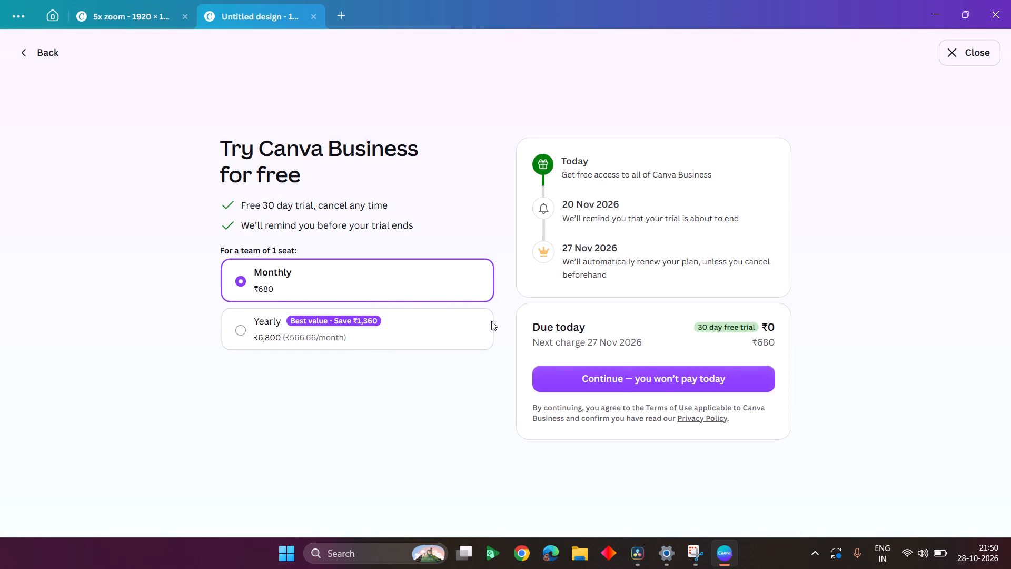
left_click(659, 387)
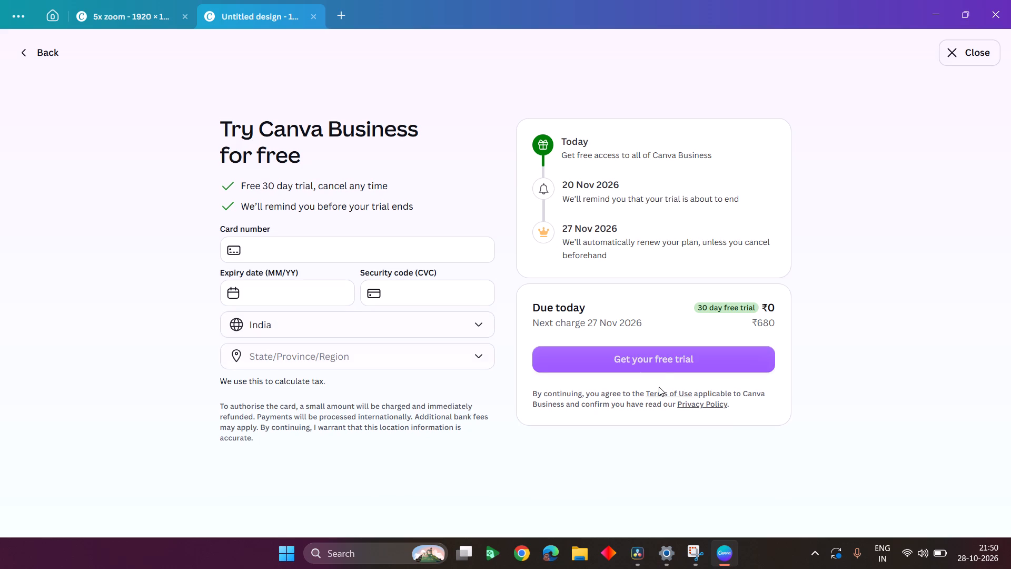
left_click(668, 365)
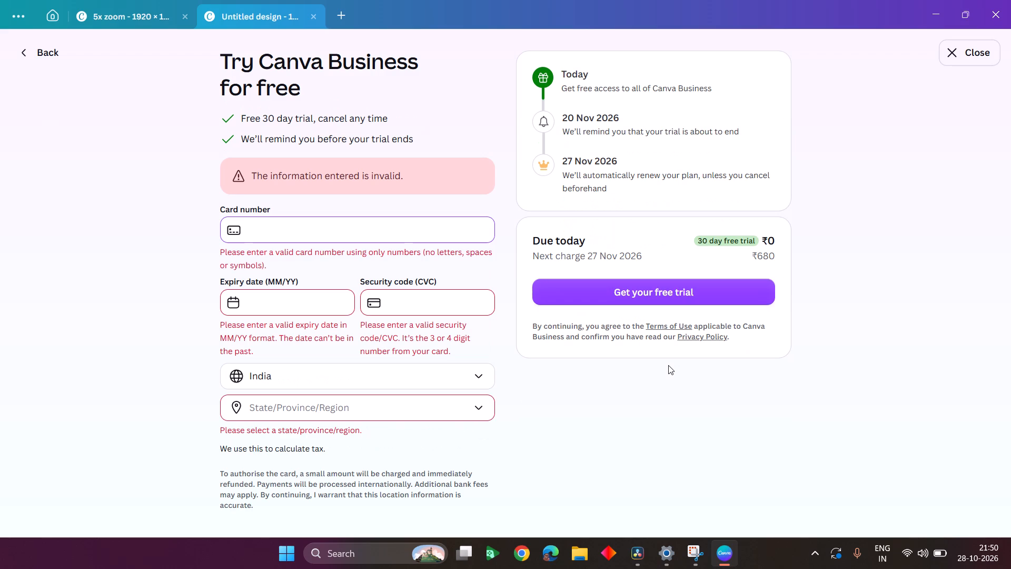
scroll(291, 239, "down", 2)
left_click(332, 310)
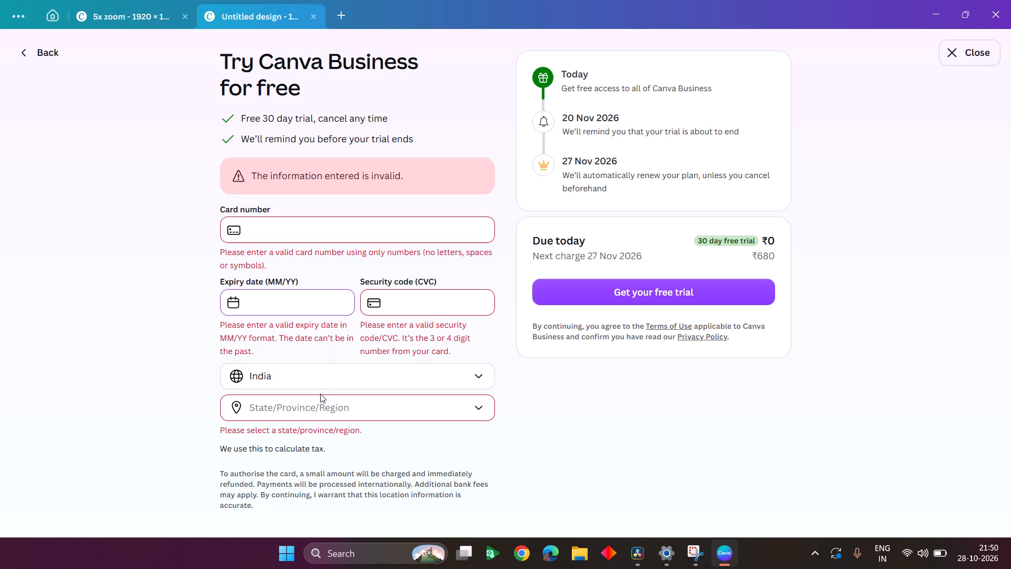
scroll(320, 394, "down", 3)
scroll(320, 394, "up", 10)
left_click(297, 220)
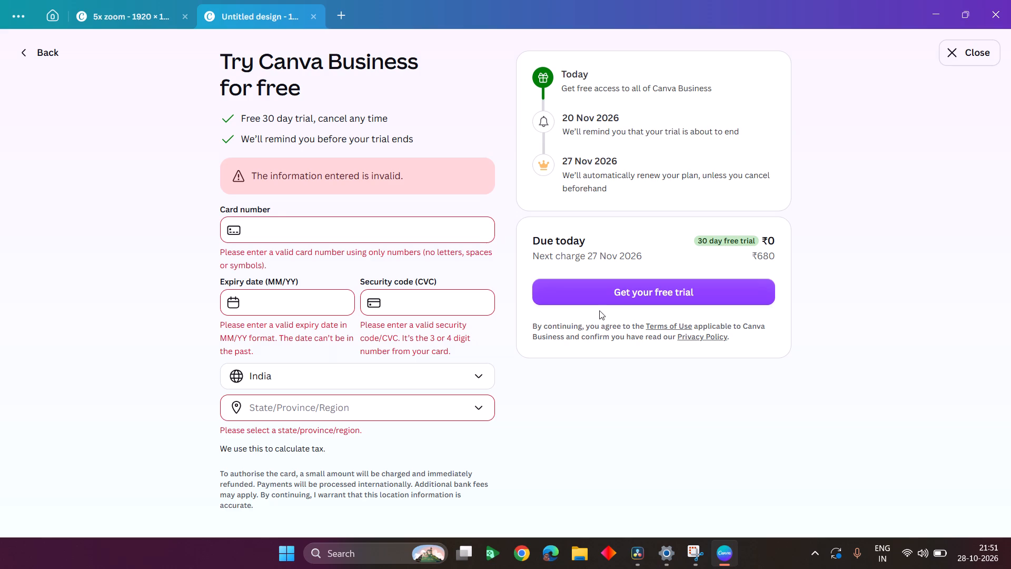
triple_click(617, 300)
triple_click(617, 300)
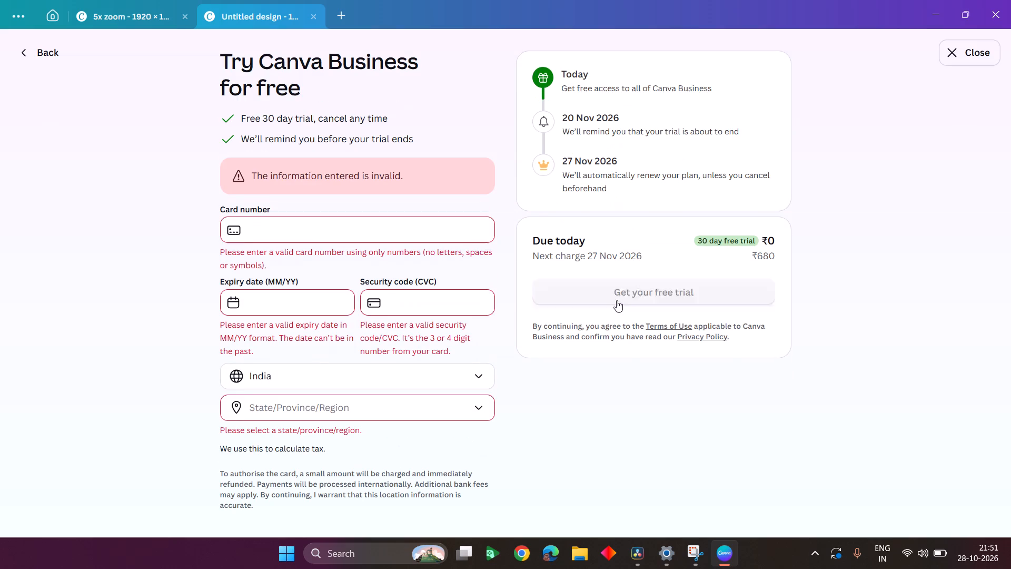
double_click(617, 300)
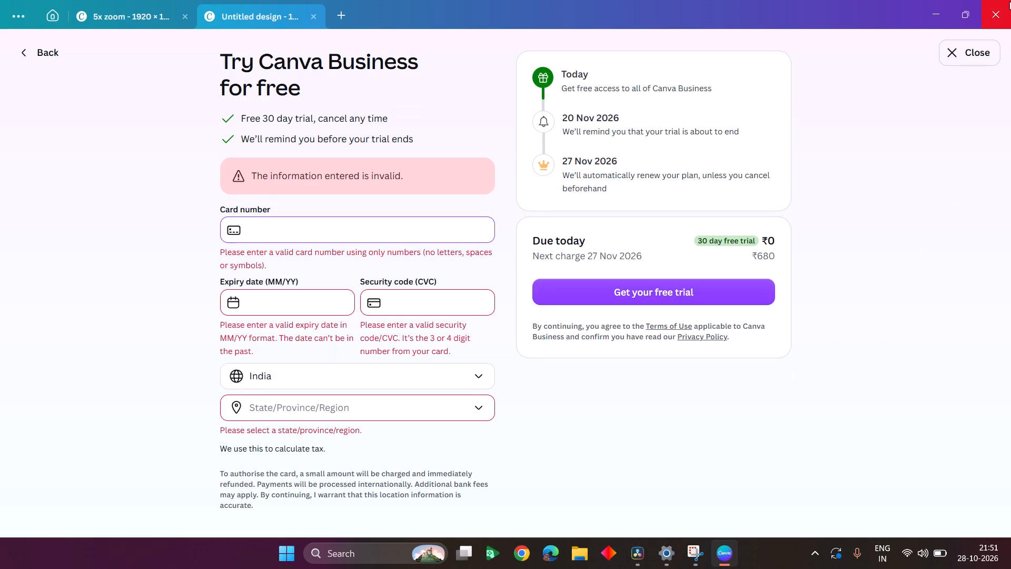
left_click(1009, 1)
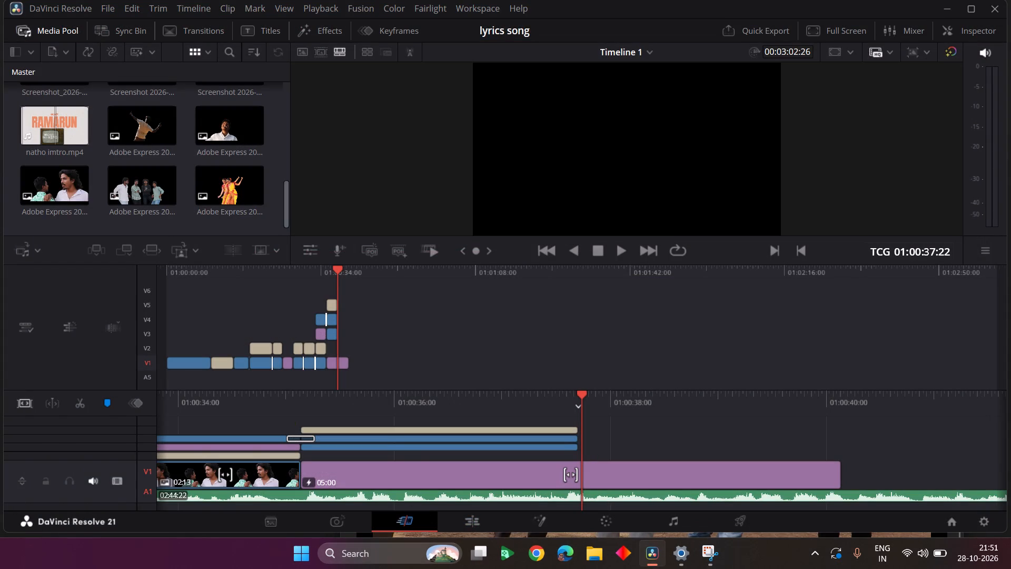
Switch to Picsart Photo Studio and dismiss its editing-experience survey and Picsart Gold offer.
left_click(301, 566)
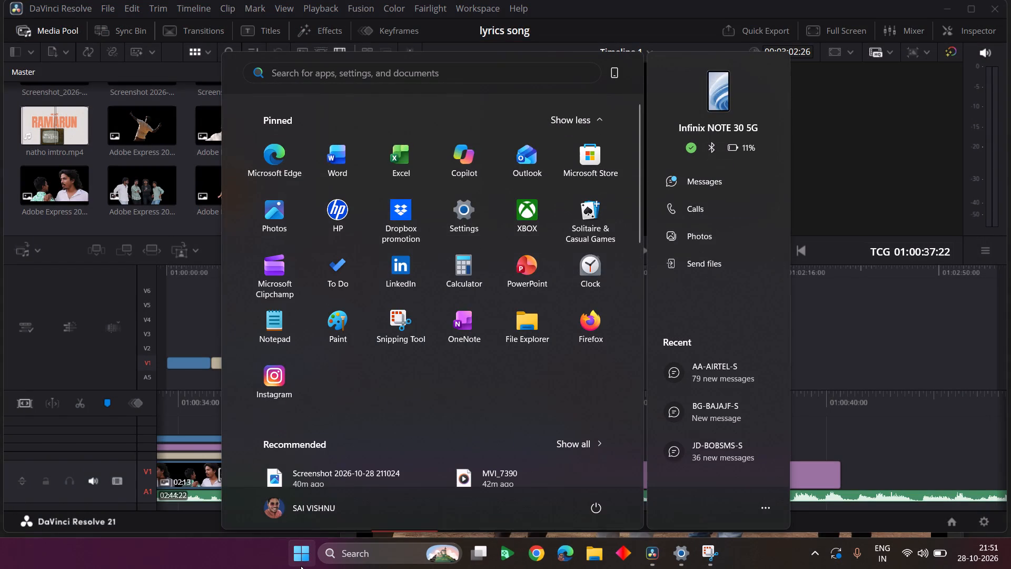
scroll(416, 421, "down", 5)
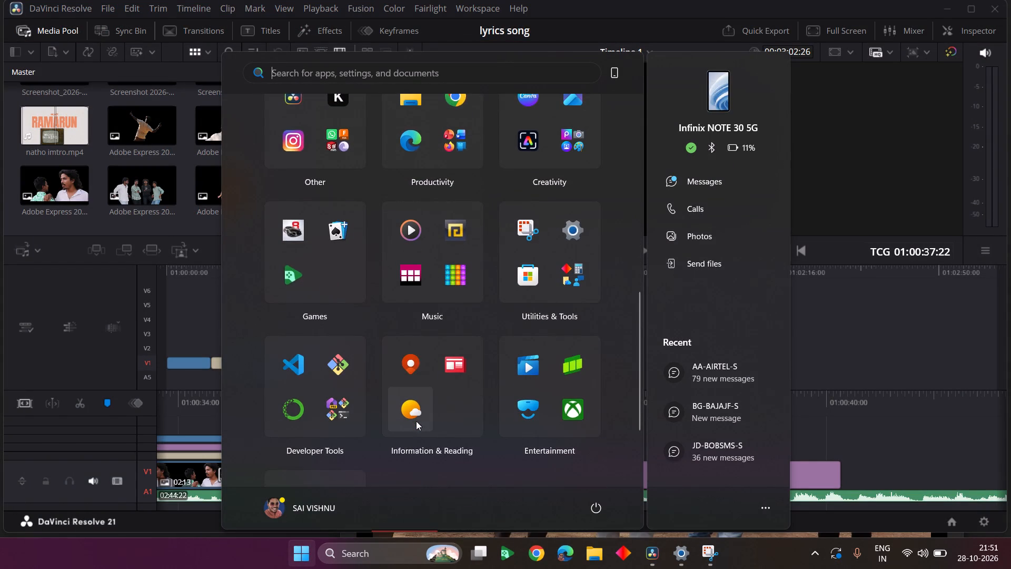
scroll(416, 421, "up", 1)
scroll(356, 400, "down", 1)
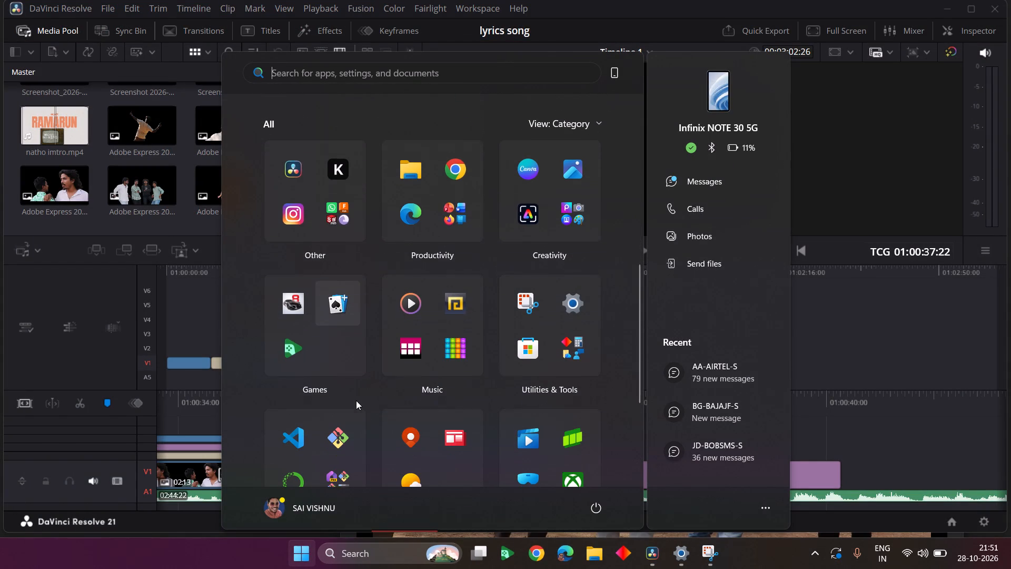
scroll(356, 400, "down", 1)
double_click(572, 208)
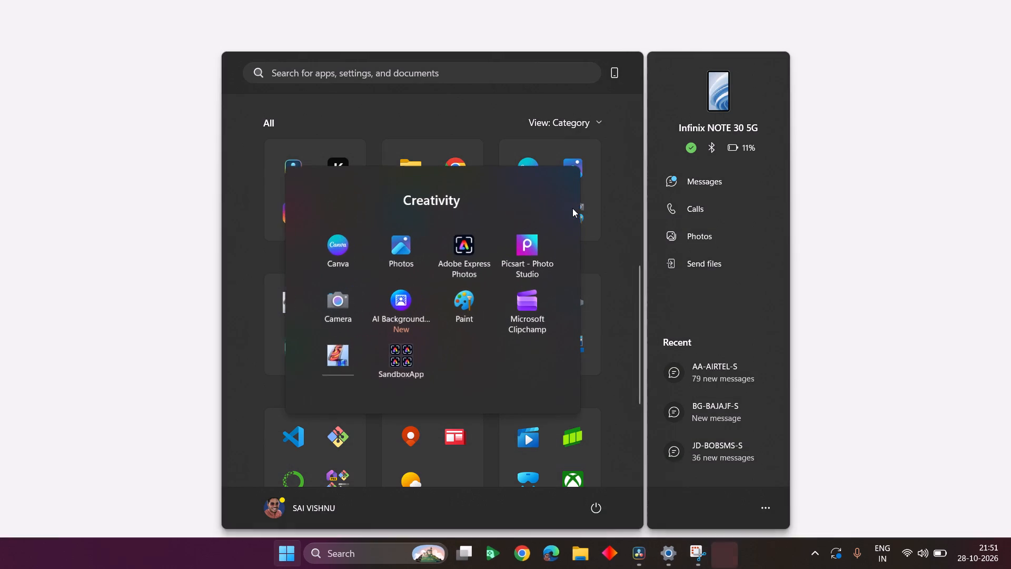
double_click(540, 238)
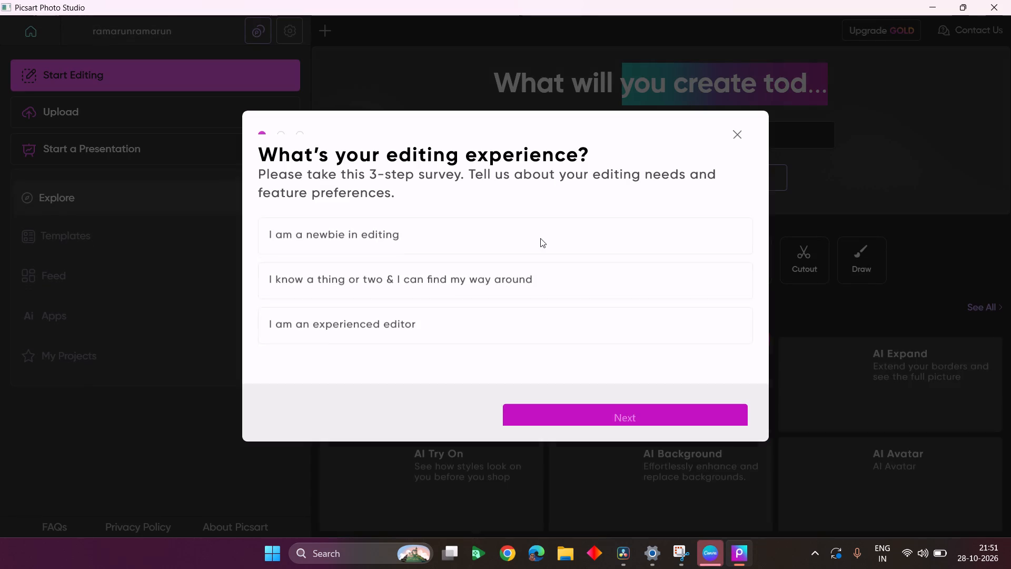
left_click(736, 138)
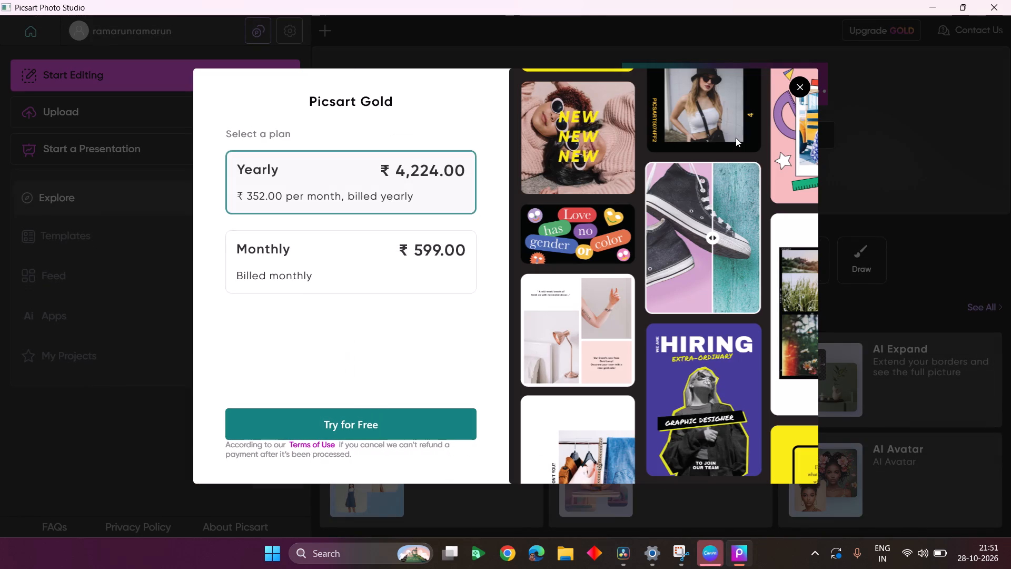
left_click(798, 87)
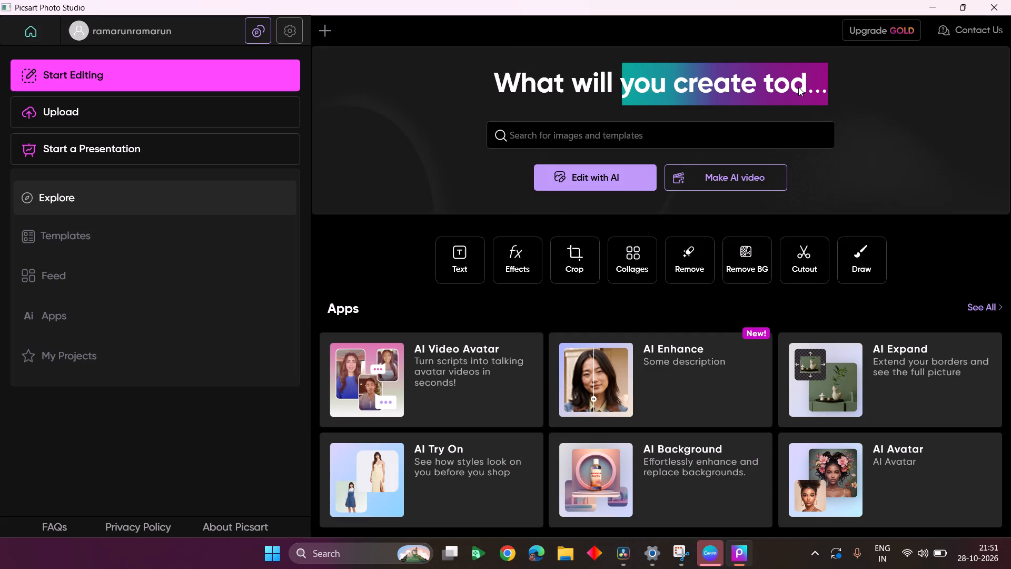
scroll(571, 371, "up", 1)
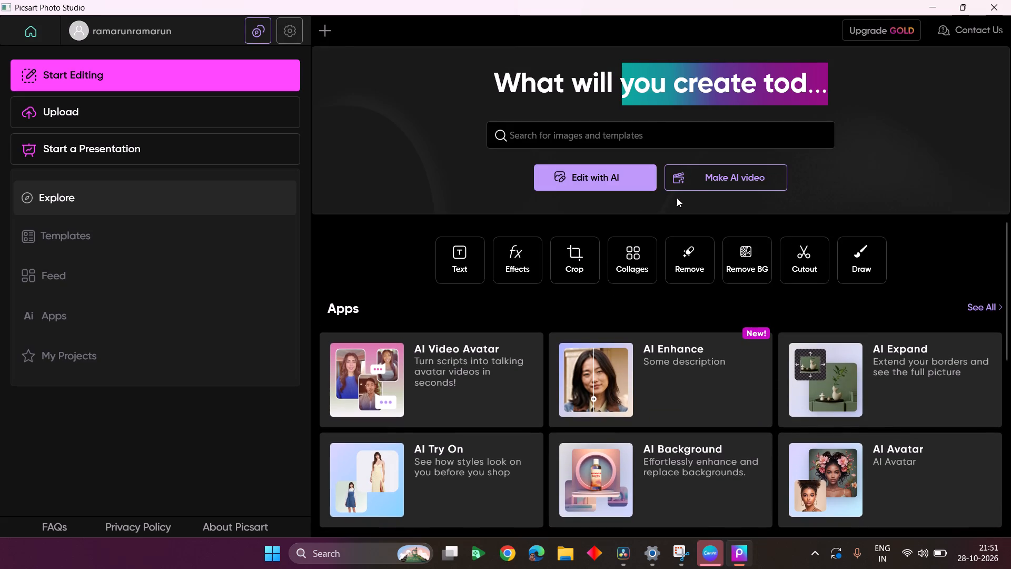
left_click(87, 107)
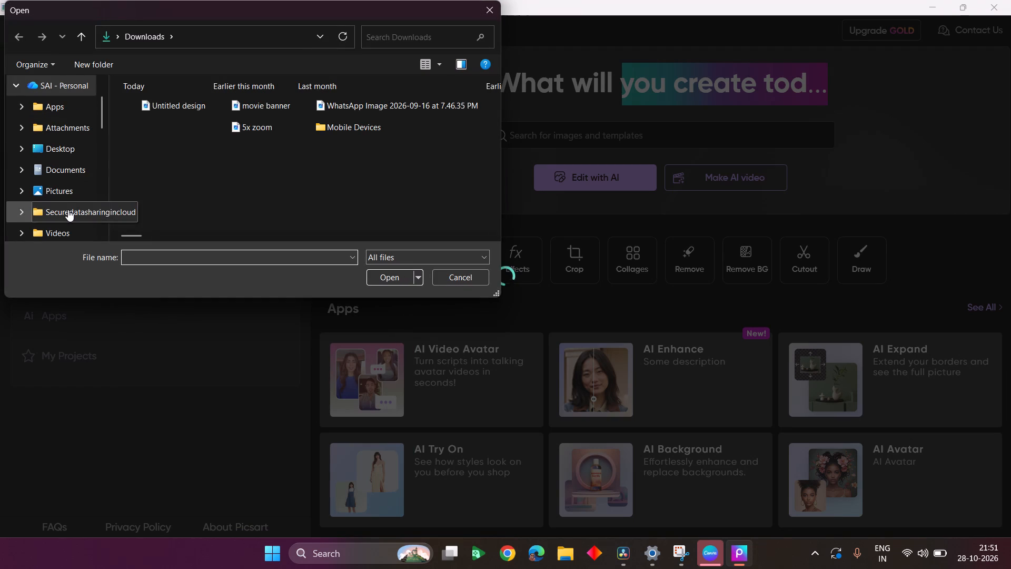
scroll(75, 163, "down", 1)
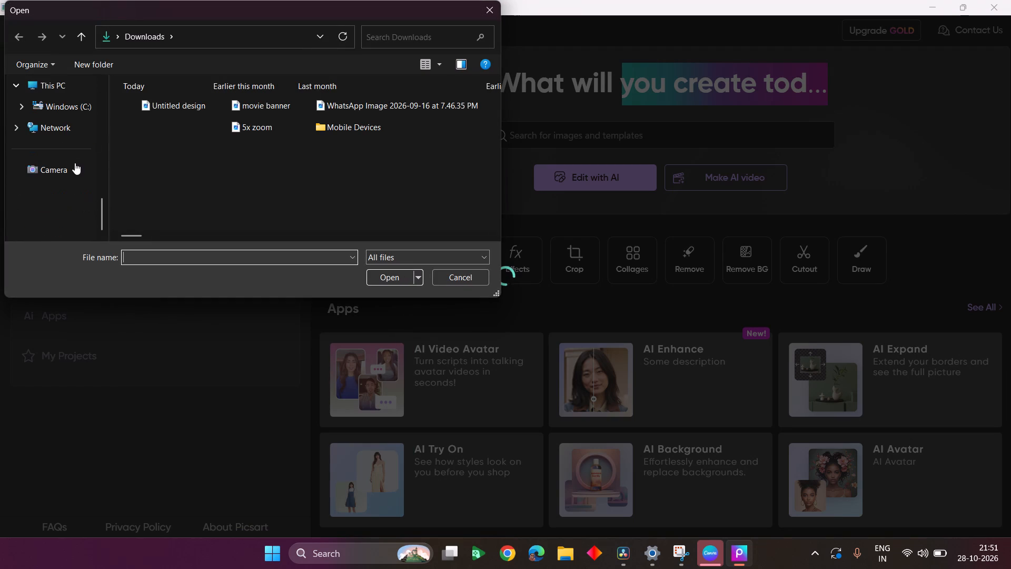
scroll(75, 163, "up", 1)
left_click(57, 190)
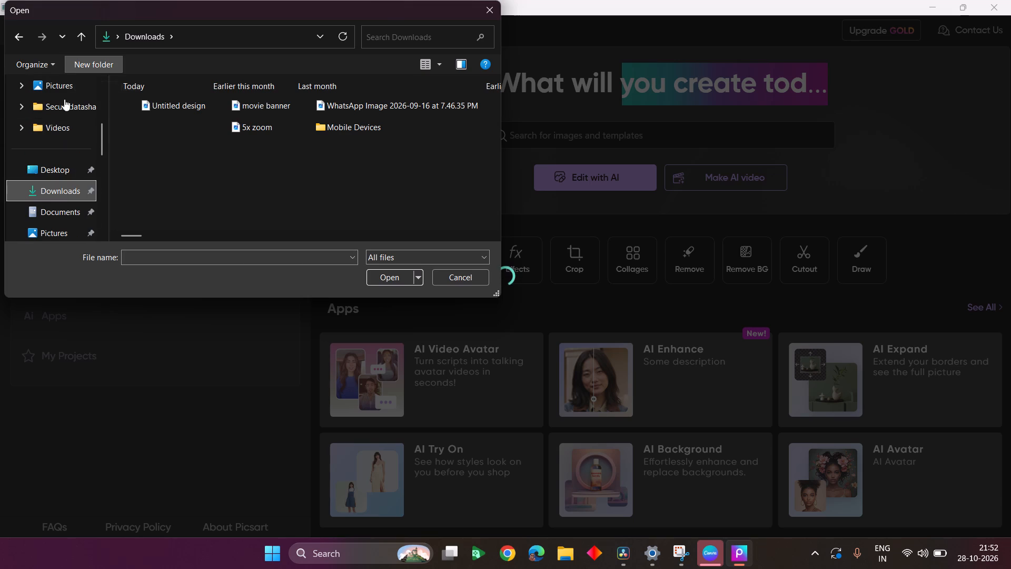
scroll(66, 245, "up", 5)
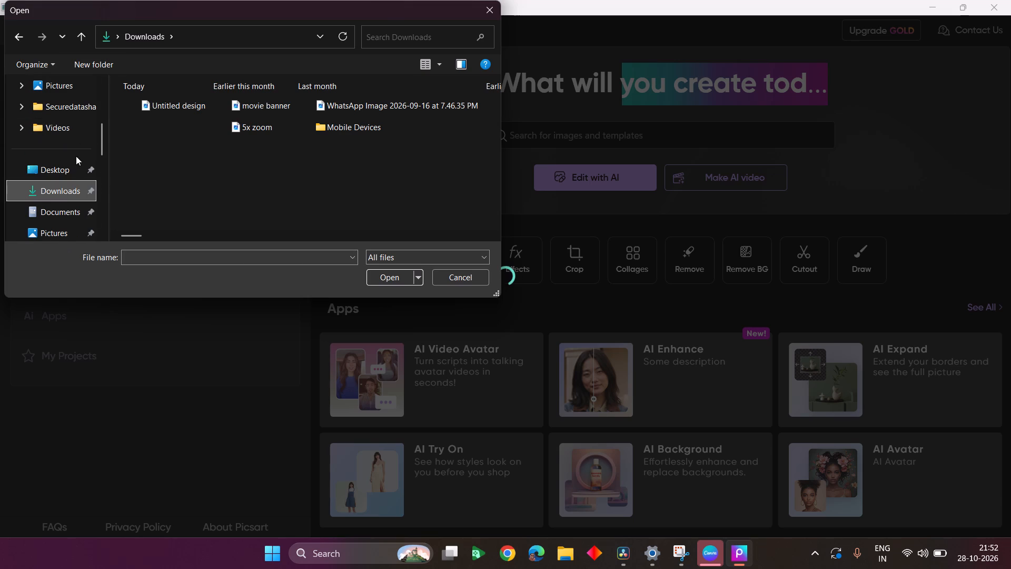
scroll(65, 184, "up", 5)
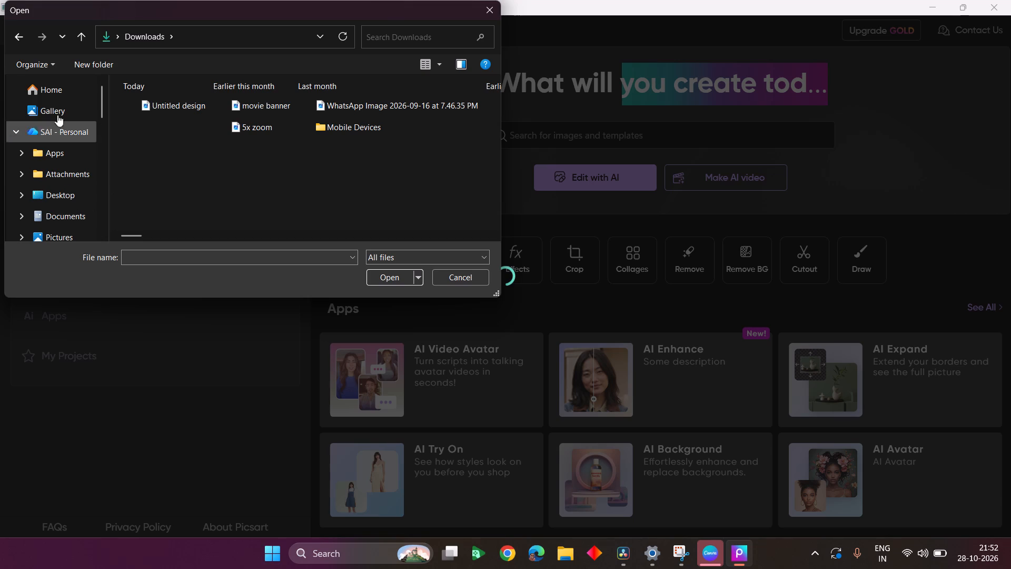
left_click(52, 111)
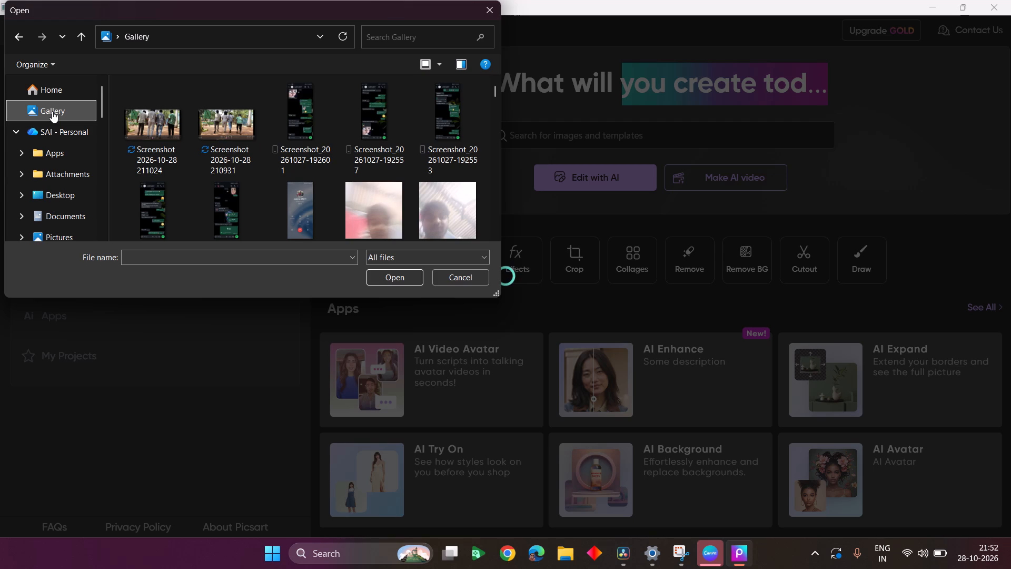
double_click(154, 115)
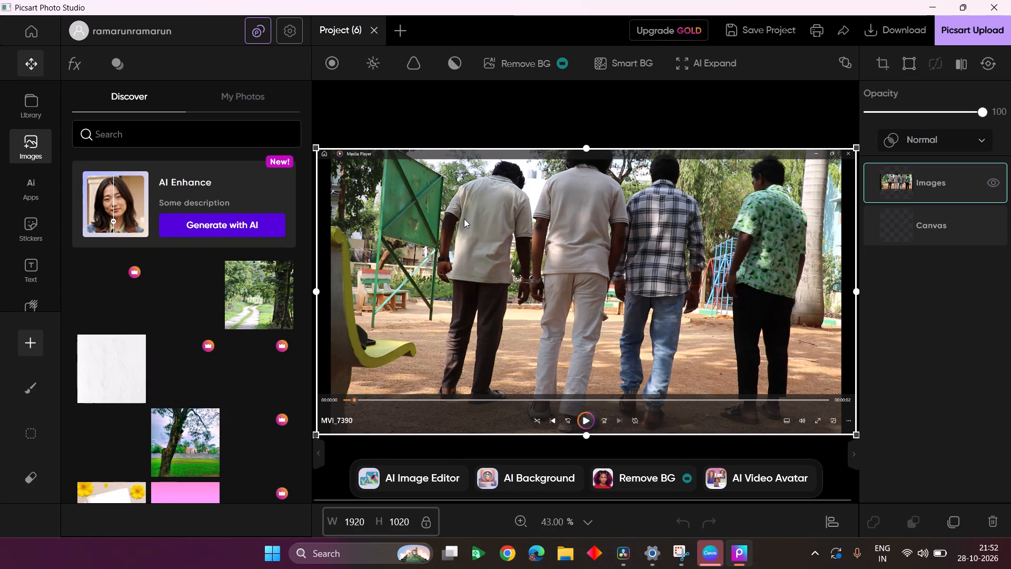
Stretch the uploaded image slightly from its top edge to a height of 1024.
left_click(587, 152)
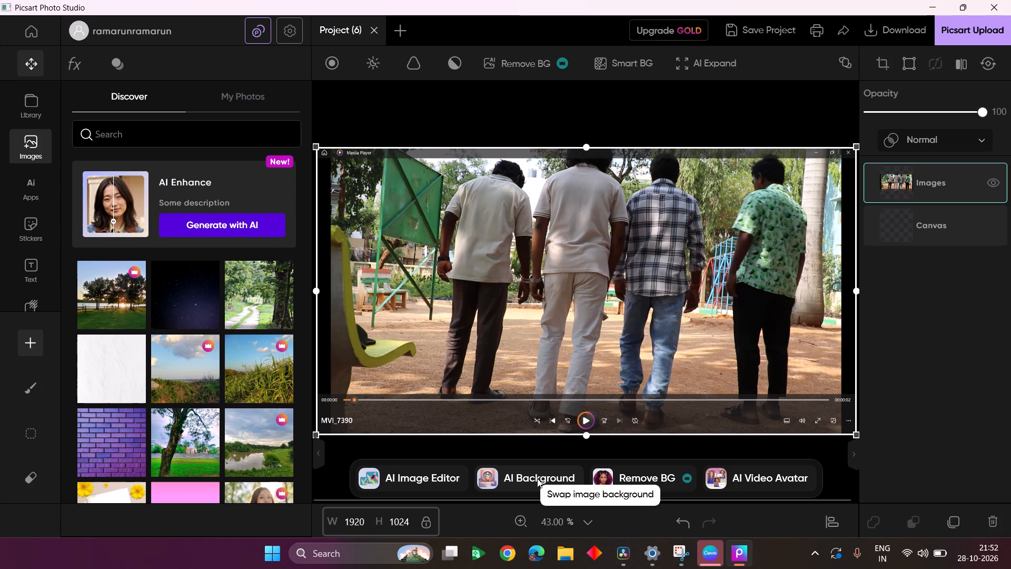
Browse the Smart BG suggested and popular background presets for the image of the four men, and close them without applying any.
scroll(510, 485, "down", 1)
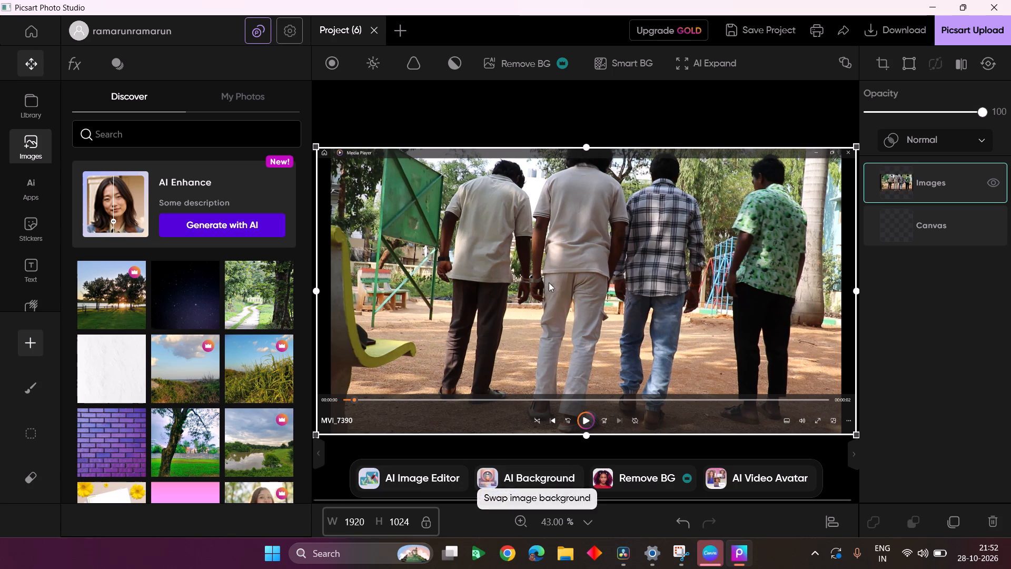
left_click(614, 58)
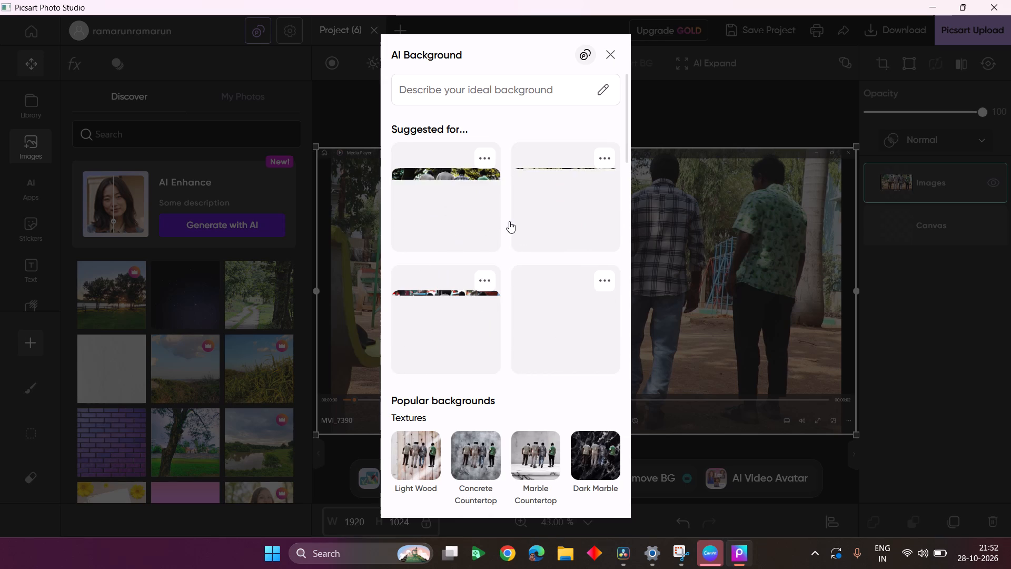
scroll(487, 324, "down", 1)
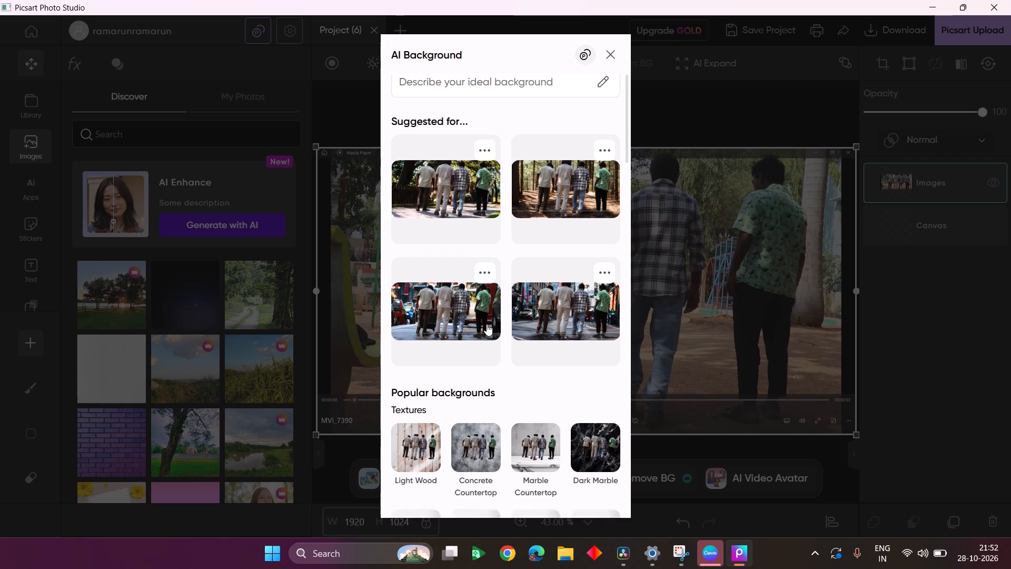
scroll(487, 324, "down", 2)
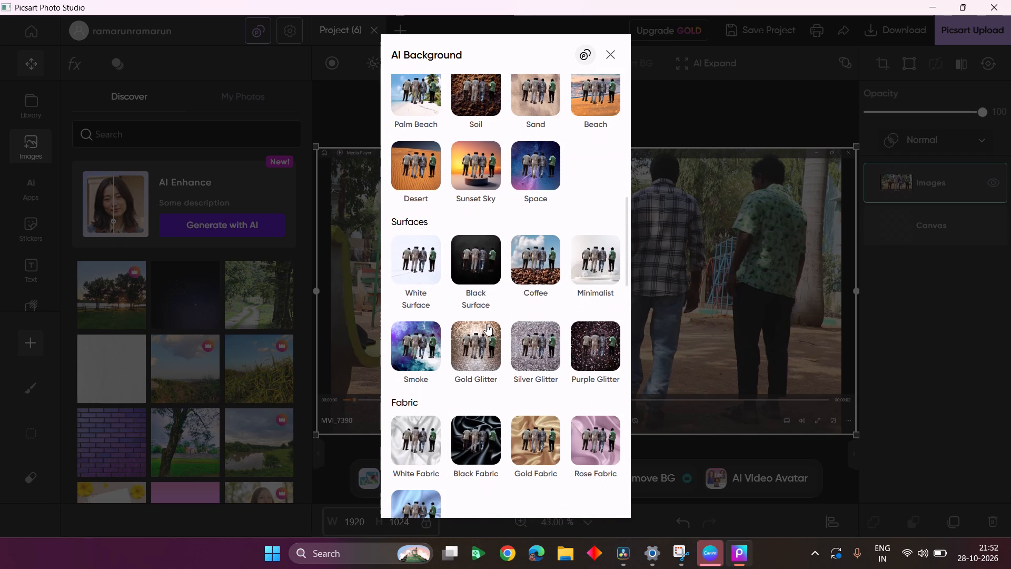
scroll(487, 324, "down", 2)
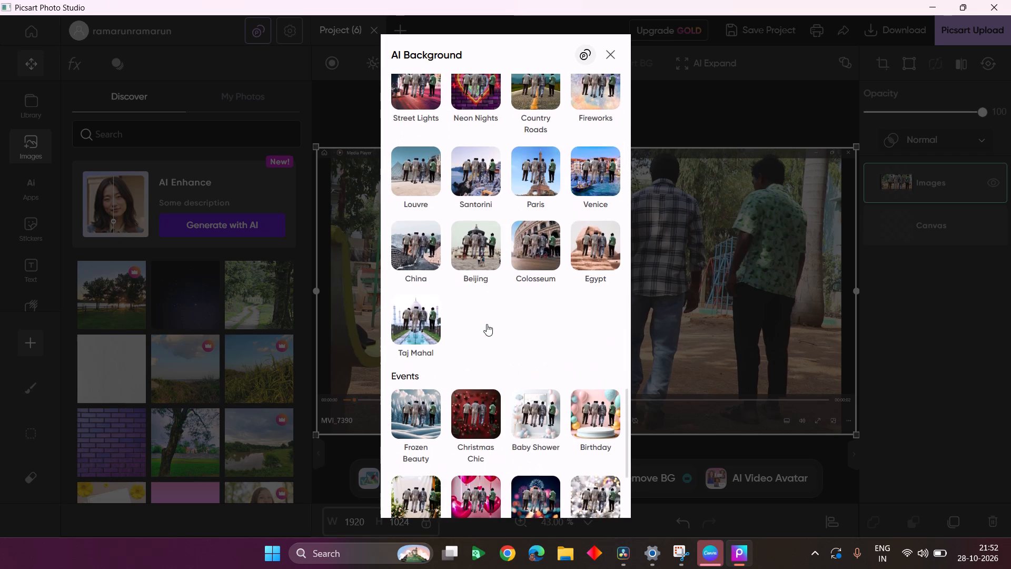
scroll(487, 324, "down", 1)
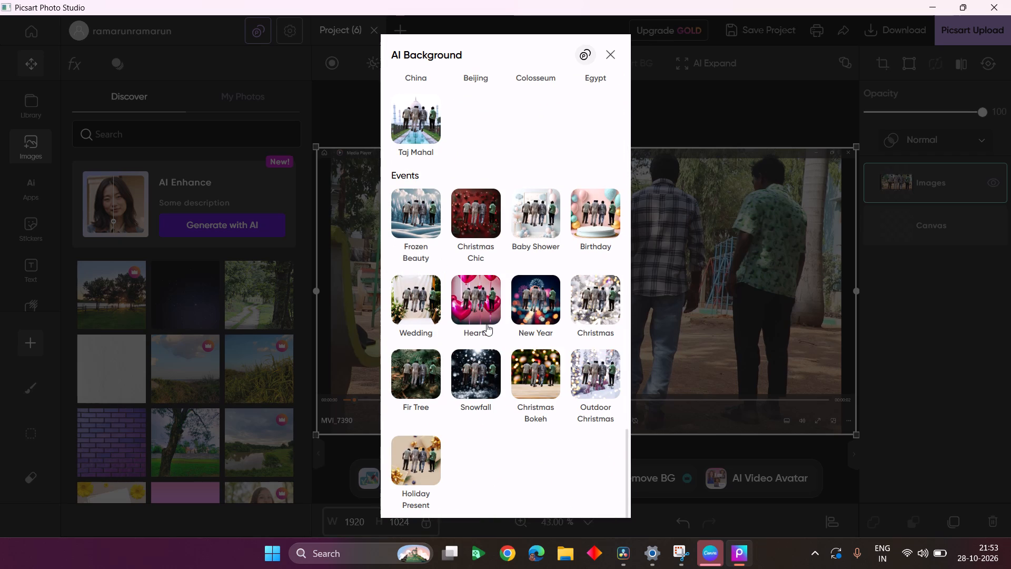
scroll(487, 324, "up", 8)
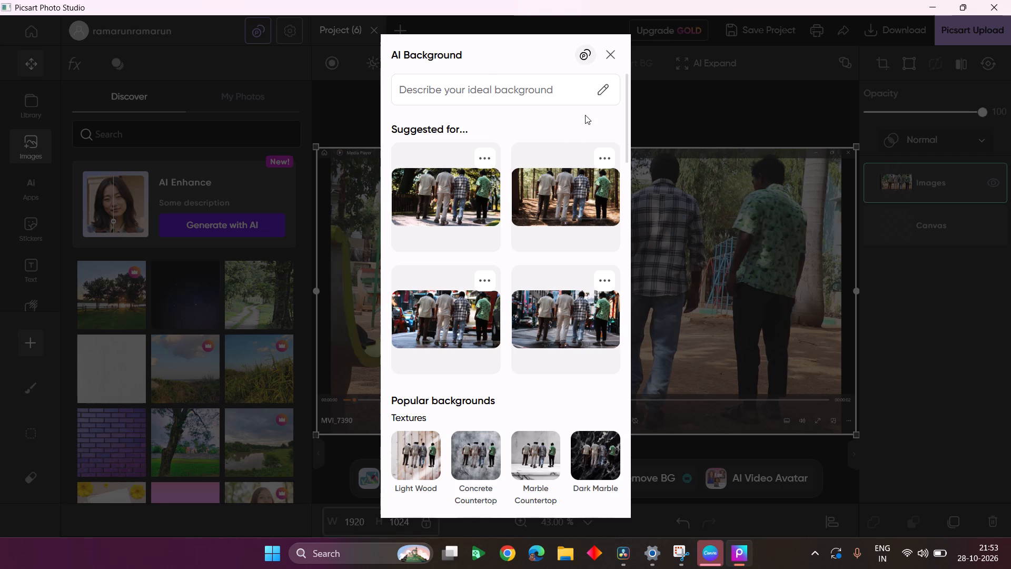
left_click(609, 60)
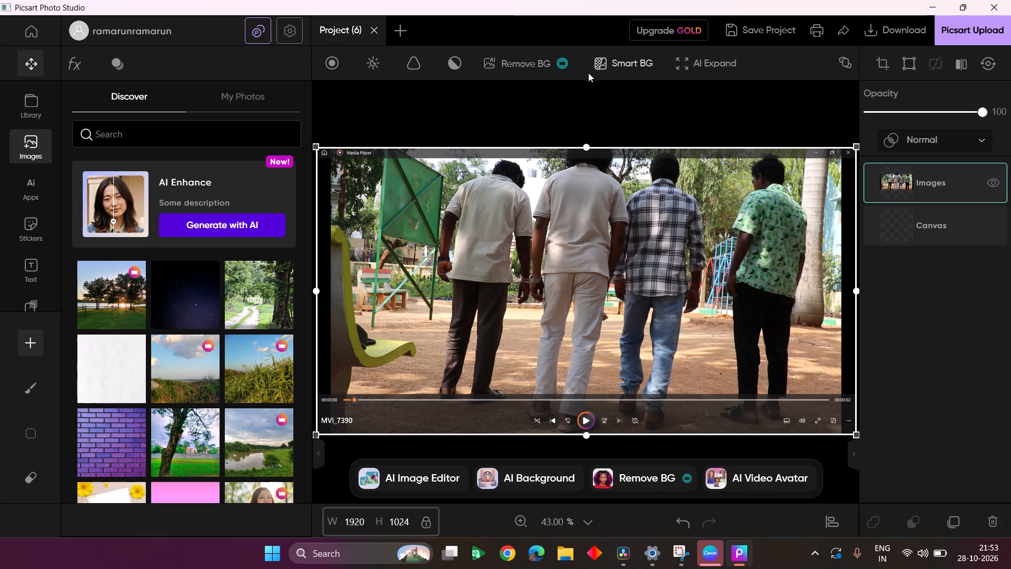
Remove the background from the image of the four men with Remove BG.
left_click(526, 63)
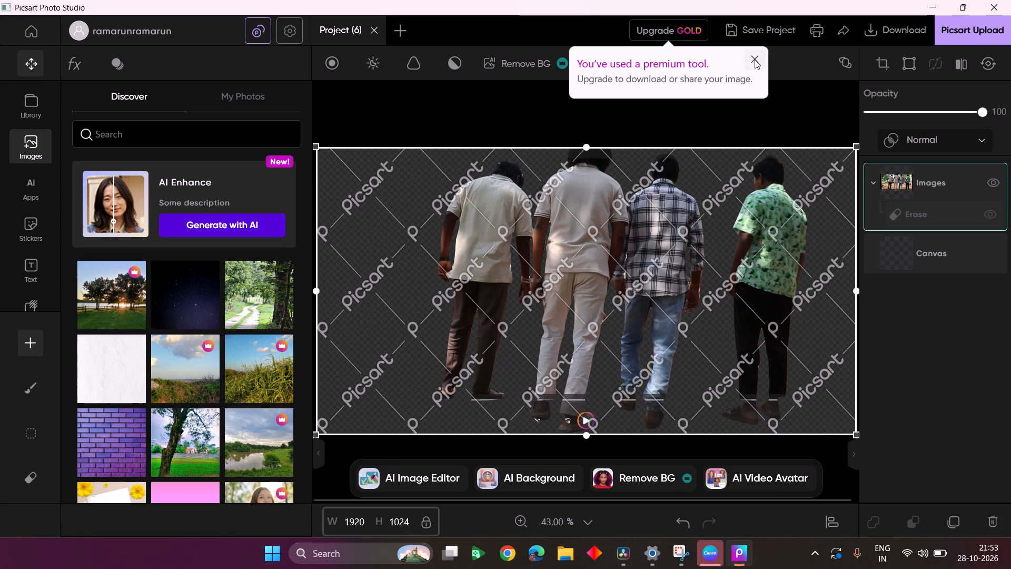
View the Picsart Gold upgrade plans, select the Monthly option, and close the offer without subscribing.
double_click(675, 30)
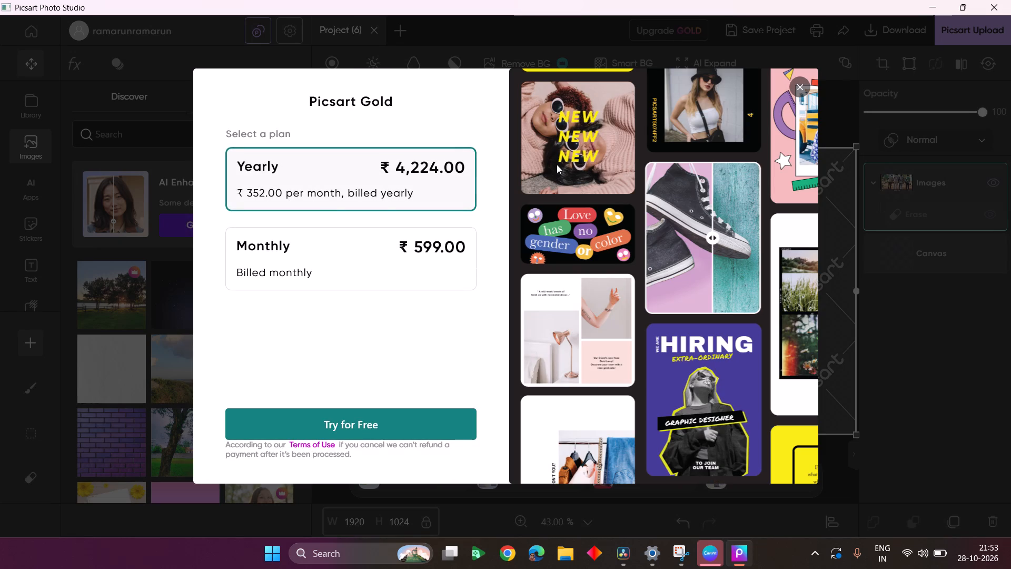
left_click(344, 254)
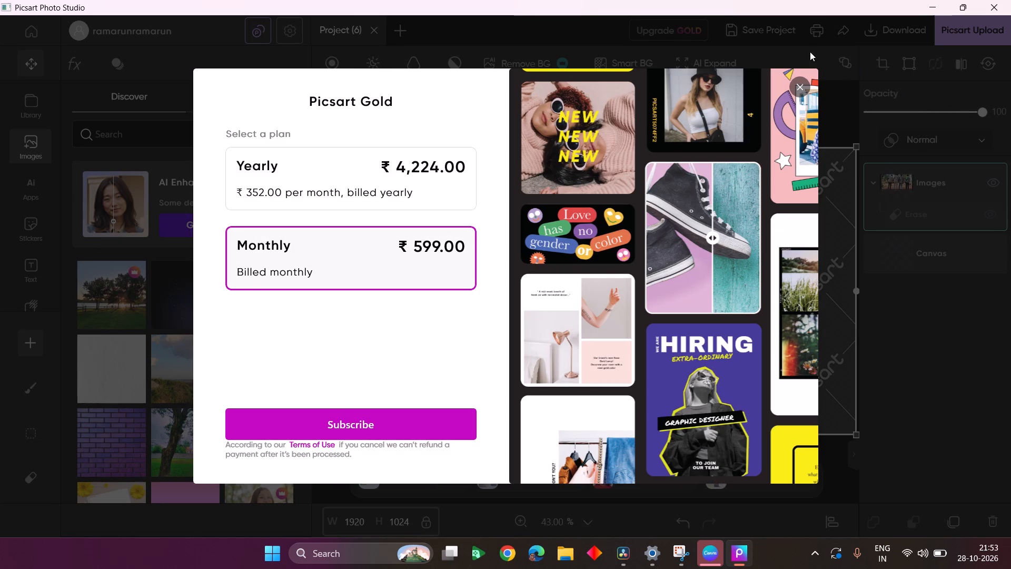
left_click(801, 86)
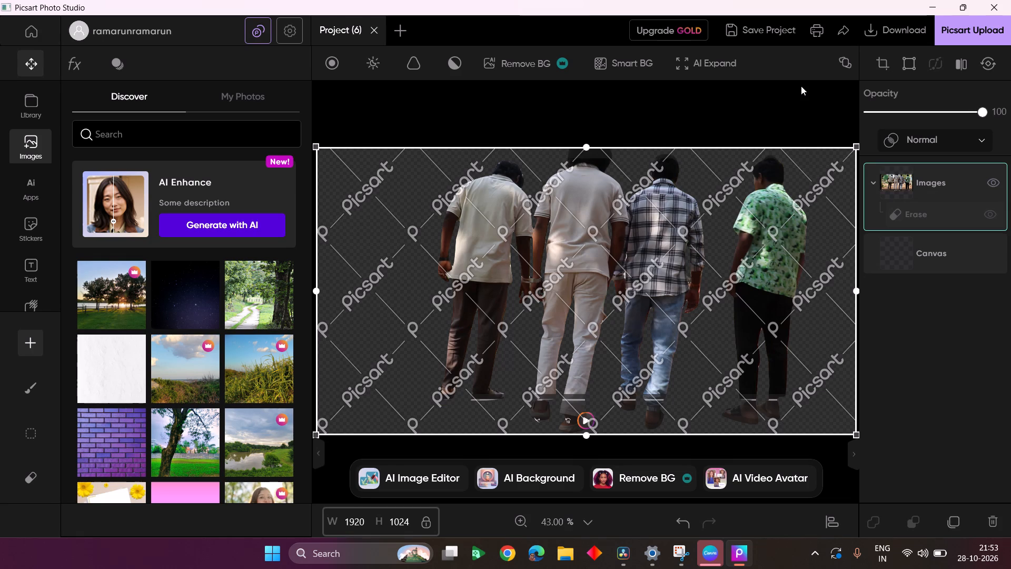
Switch to Google Chrome and open a browser window with the first listed user profile.
double_click(504, 557)
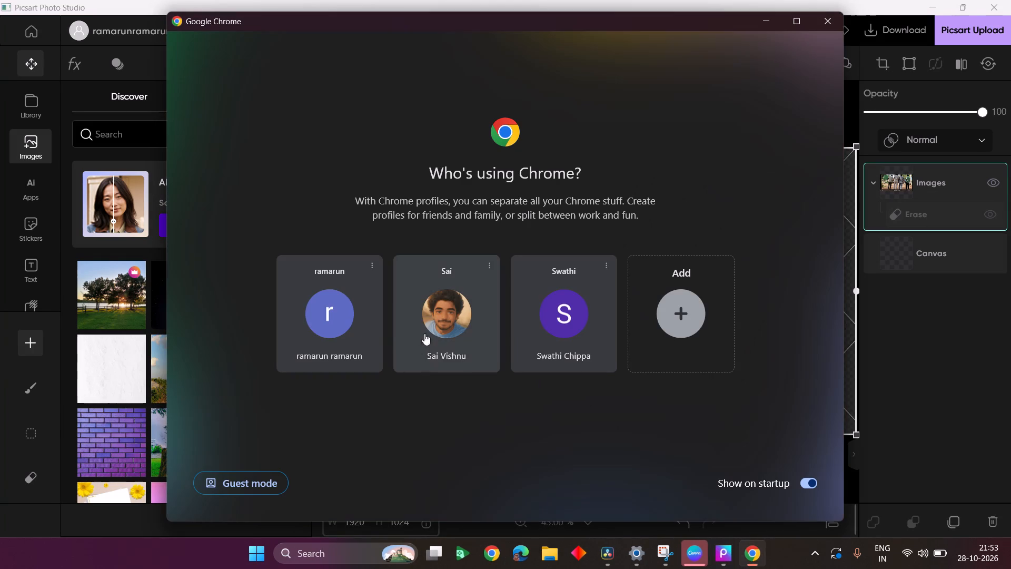
left_click(350, 325)
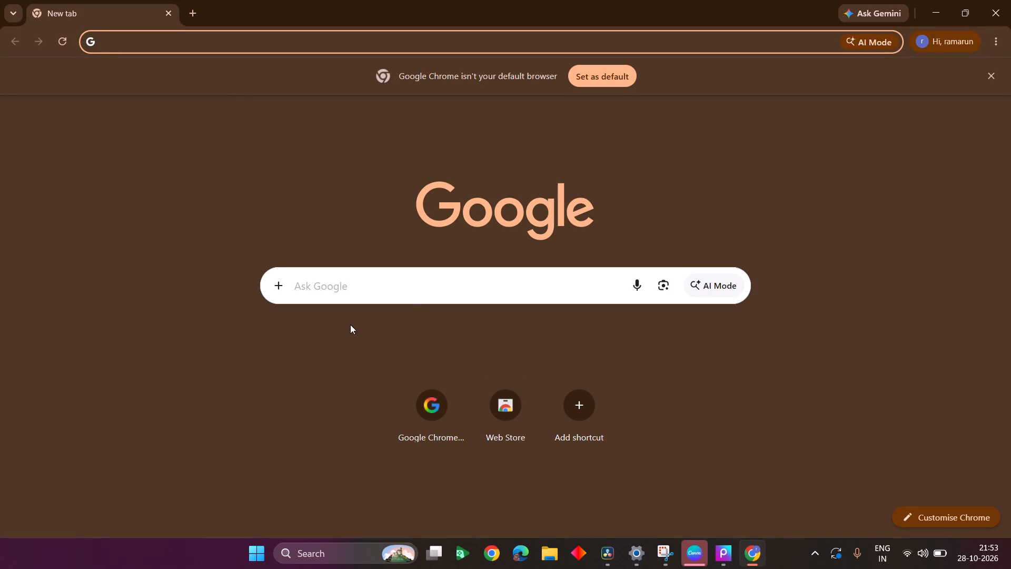
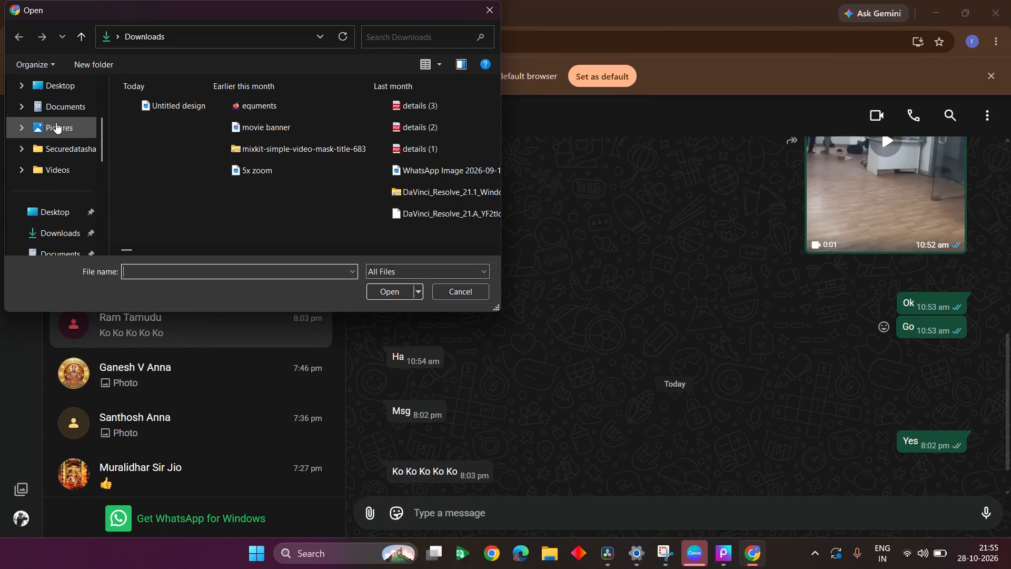
Browse to the Screenshots folder inside Pictures and find the 2026-10-28 screenshots of the men seen from behind for the WhatsApp chat.
left_click(56, 130)
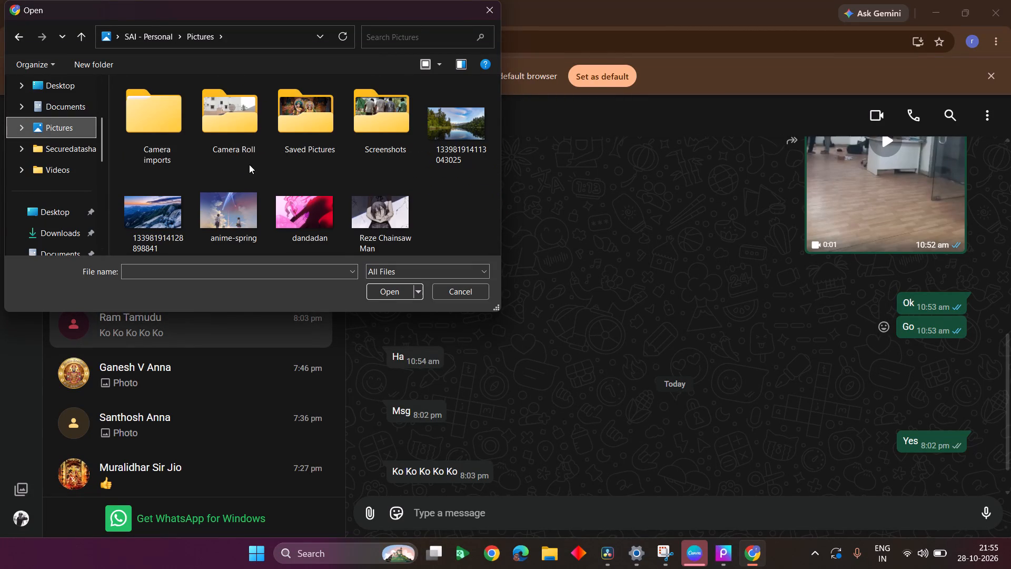
left_click(378, 126)
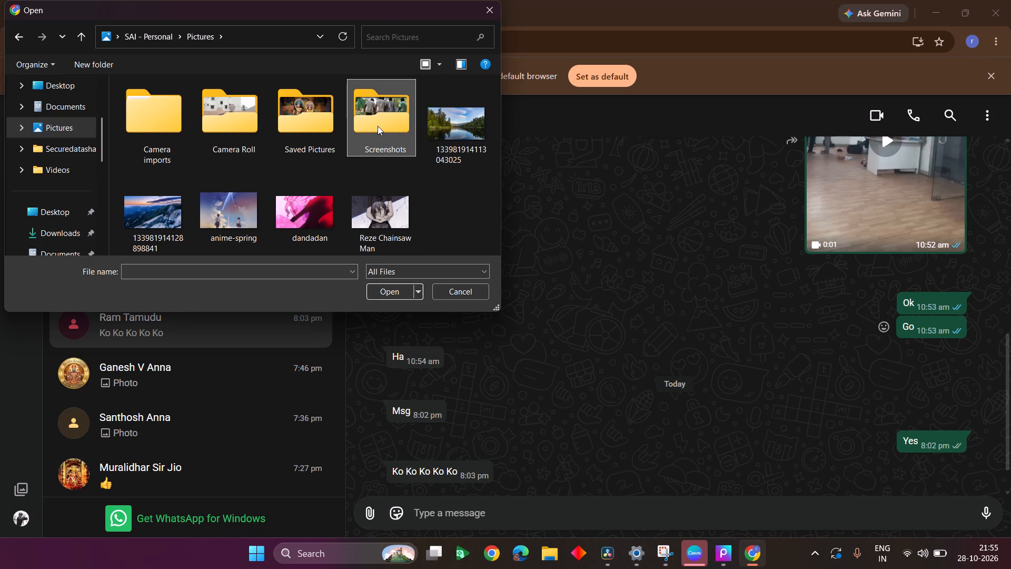
double_click(378, 126)
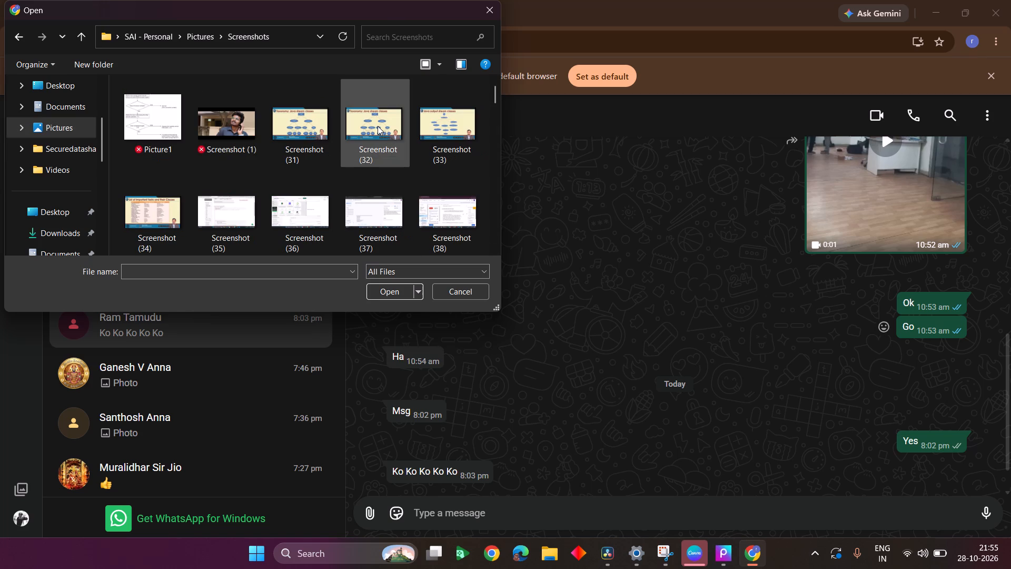
left_click(378, 126)
scroll(368, 198, "down", 9)
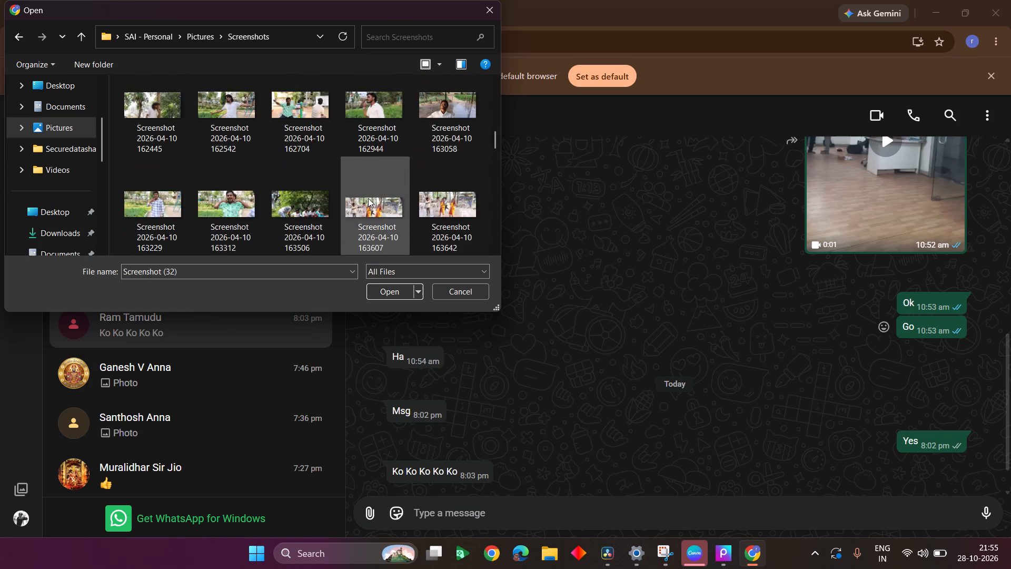
scroll(368, 198, "down", 16)
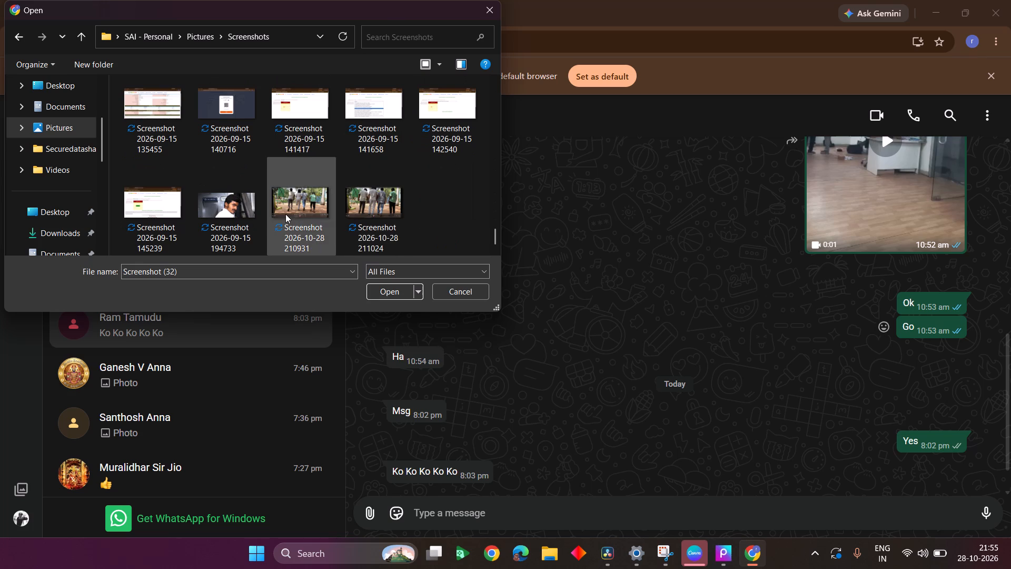
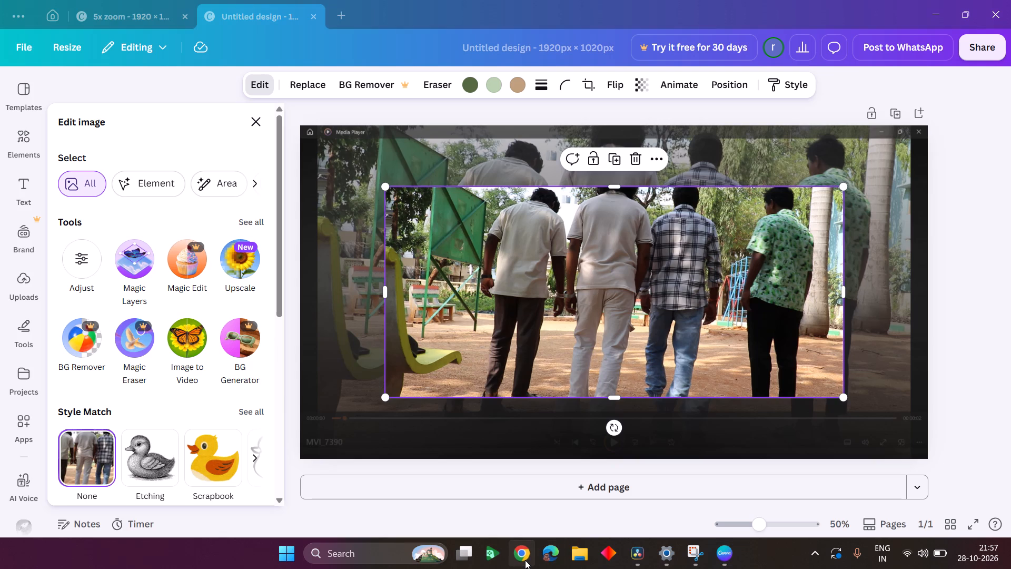
Launch Google Chrome and open a browser session with the first listed user profile.
double_click(525, 560)
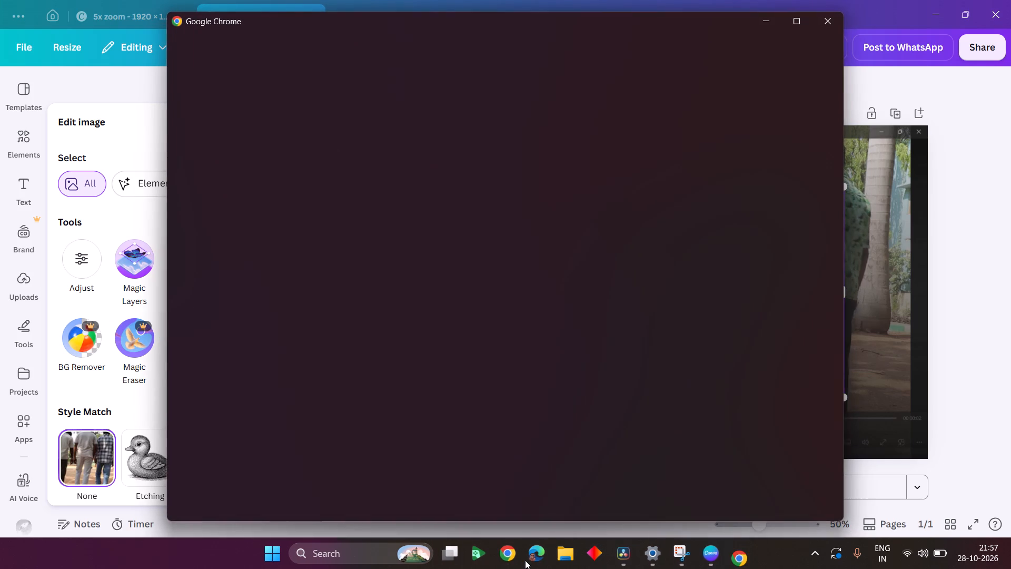
left_click(826, 23)
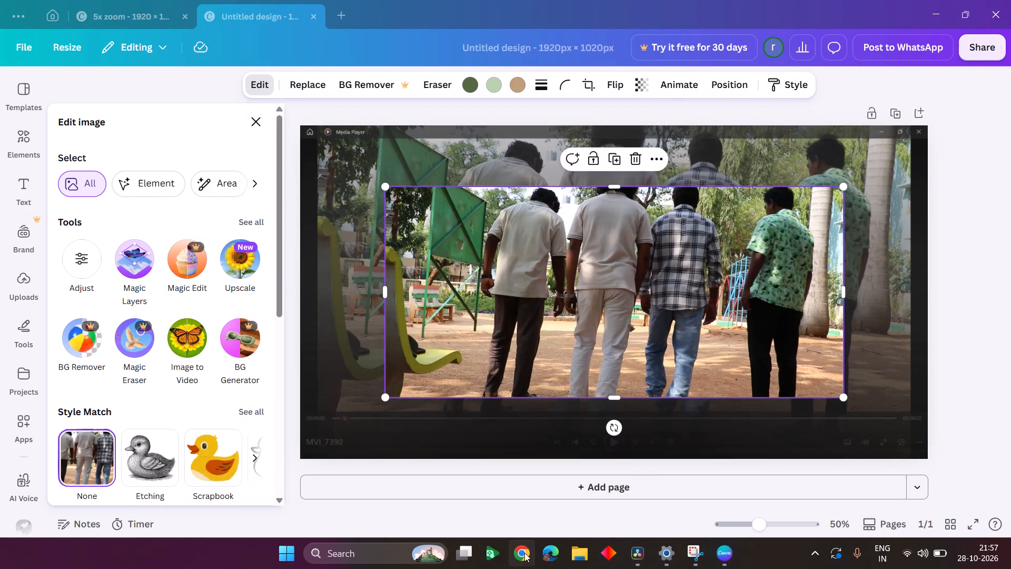
double_click(524, 555)
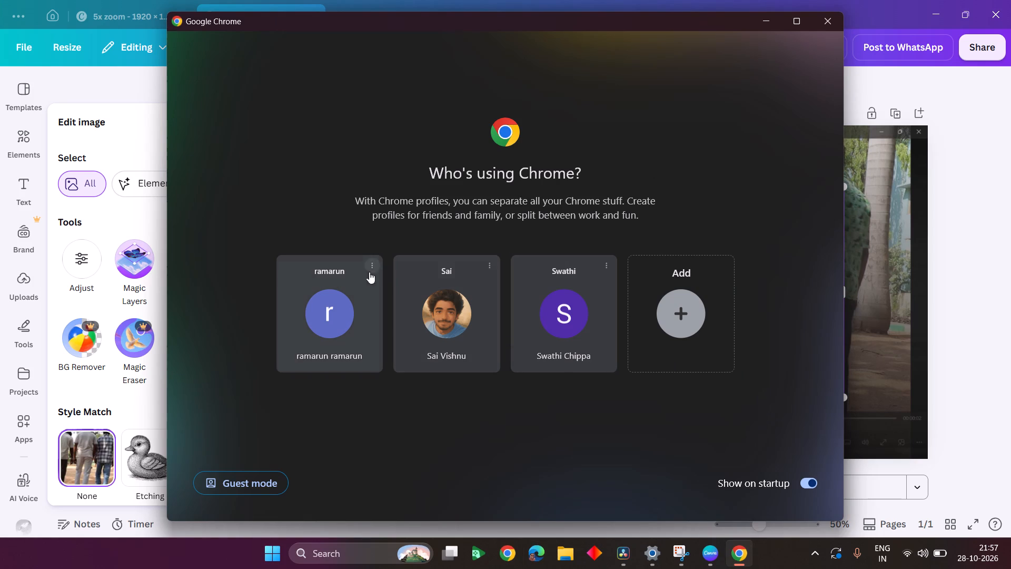
double_click(355, 300)
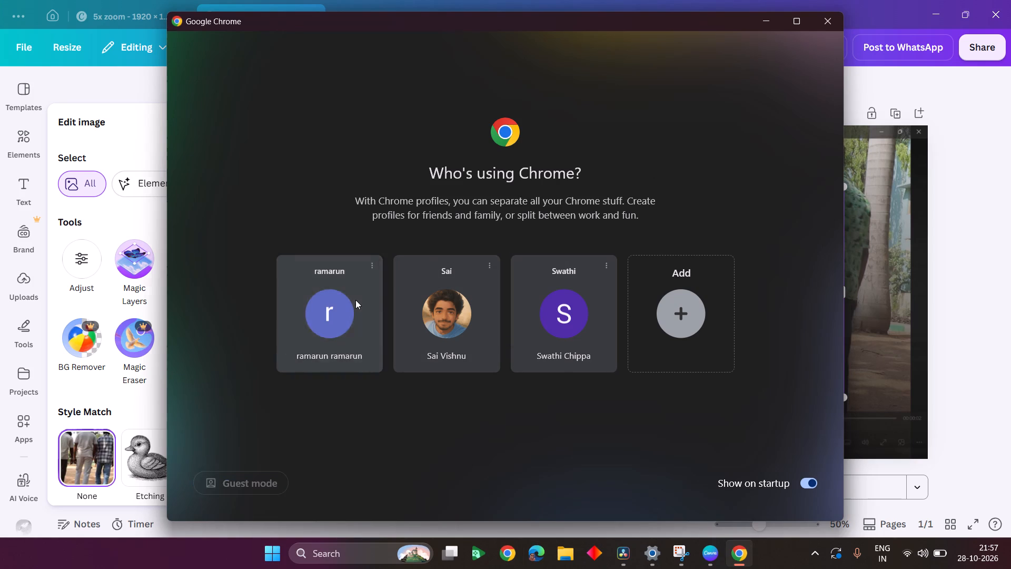
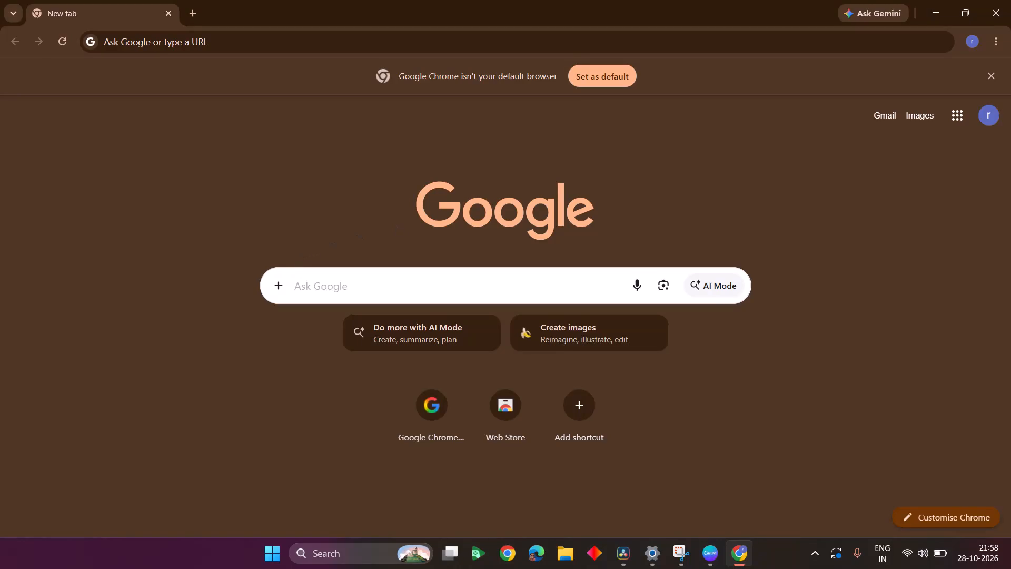
Start a Google search from the search box on the new tab page.
left_click(309, 292)
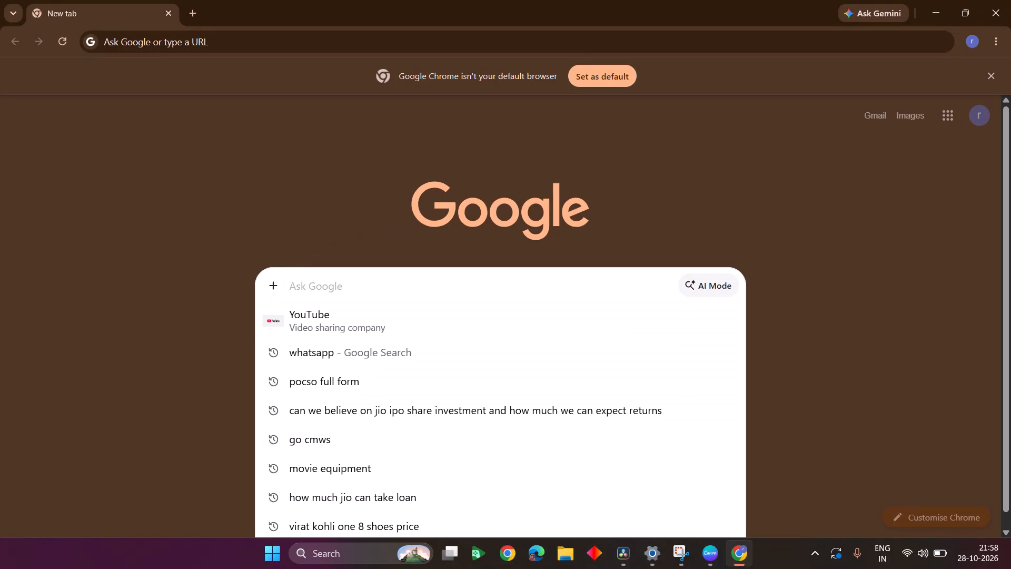